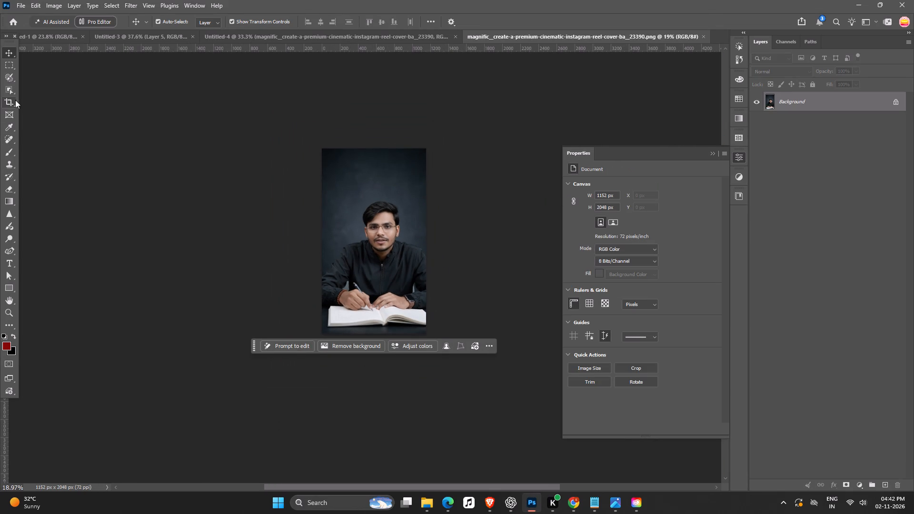
pyautogui.click(15, 100)
pyautogui.moveTo(430, 247); pyautogui.dragTo(437, 247)
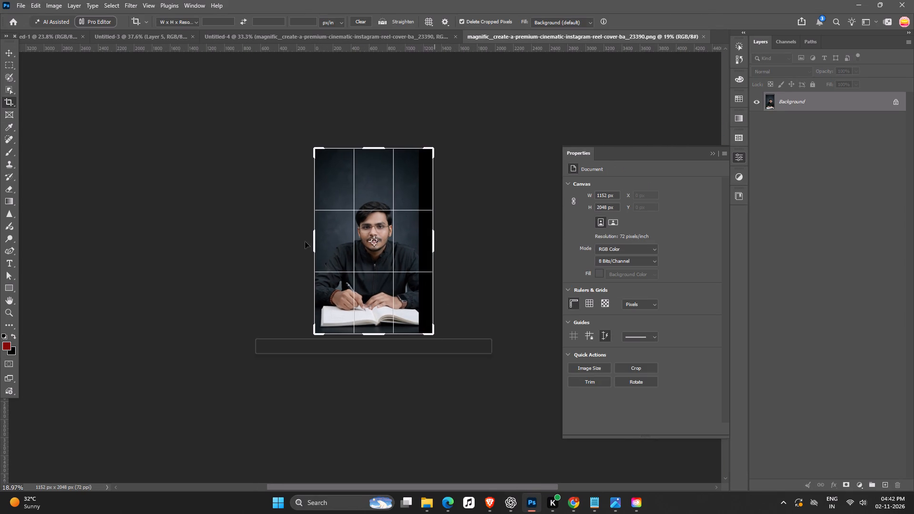
pyautogui.moveTo(317, 239); pyautogui.dragTo(308, 240)
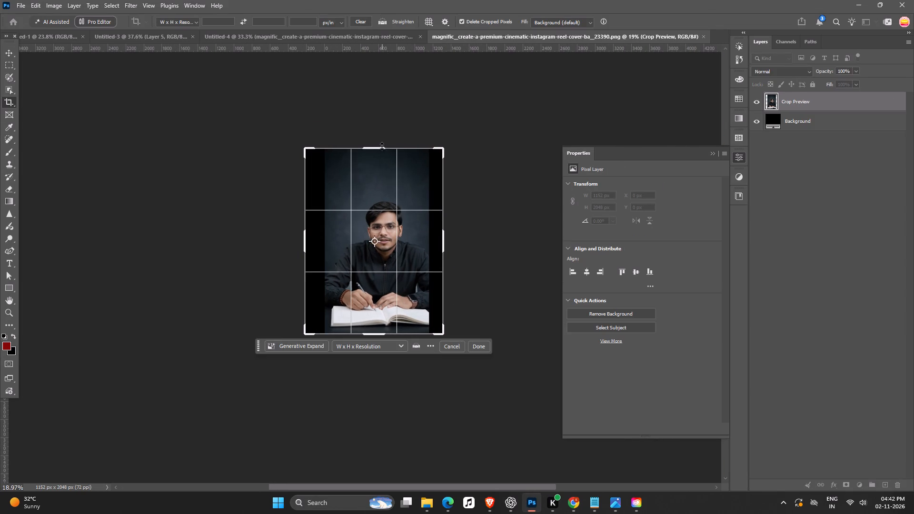
pyautogui.moveTo(382, 146); pyautogui.dragTo(378, 108)
pyautogui.moveTo(373, 369); pyautogui.dragTo(374, 374)
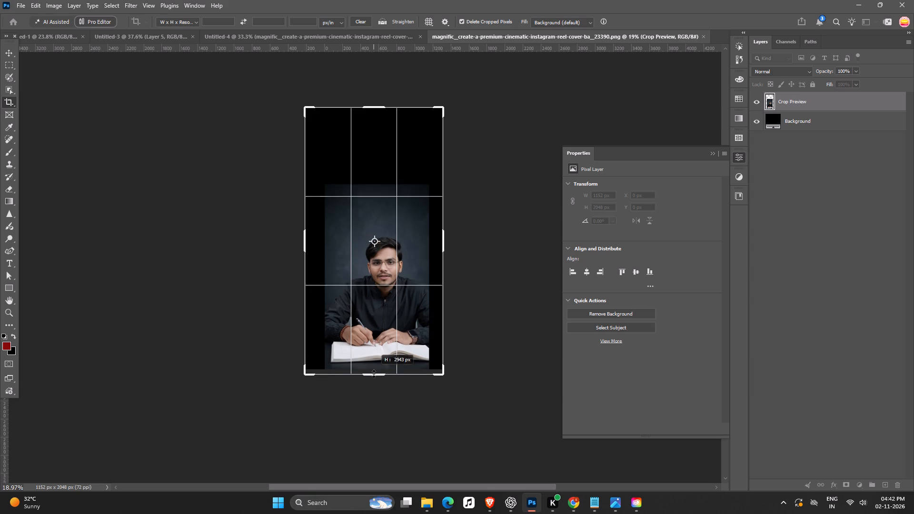
pyautogui.moveTo(374, 374); pyautogui.dragTo(374, 389)
pyautogui.click(445, 240)
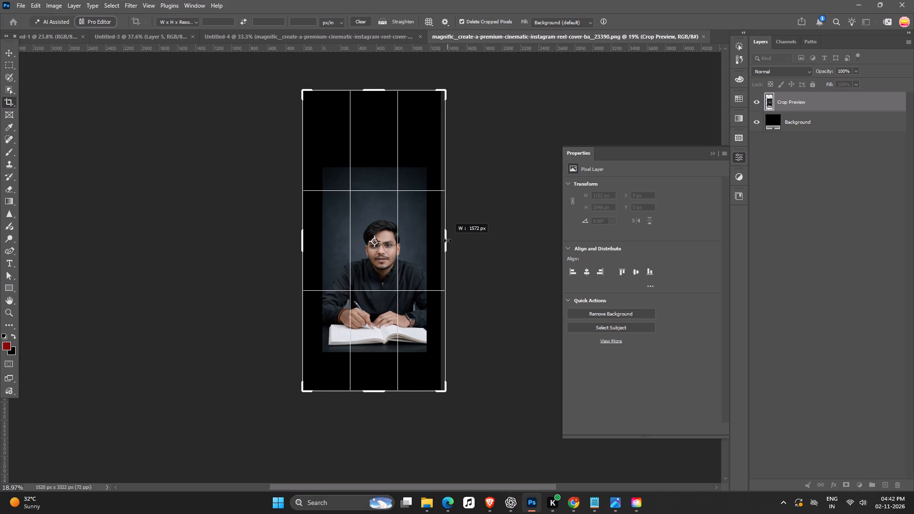
pyautogui.click(544, 21)
pyautogui.click(546, 37)
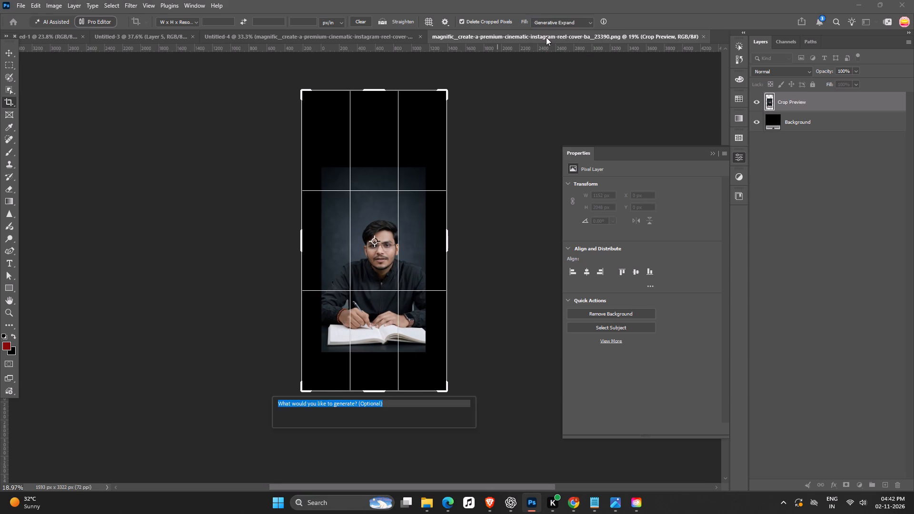
pyautogui.press('Return')
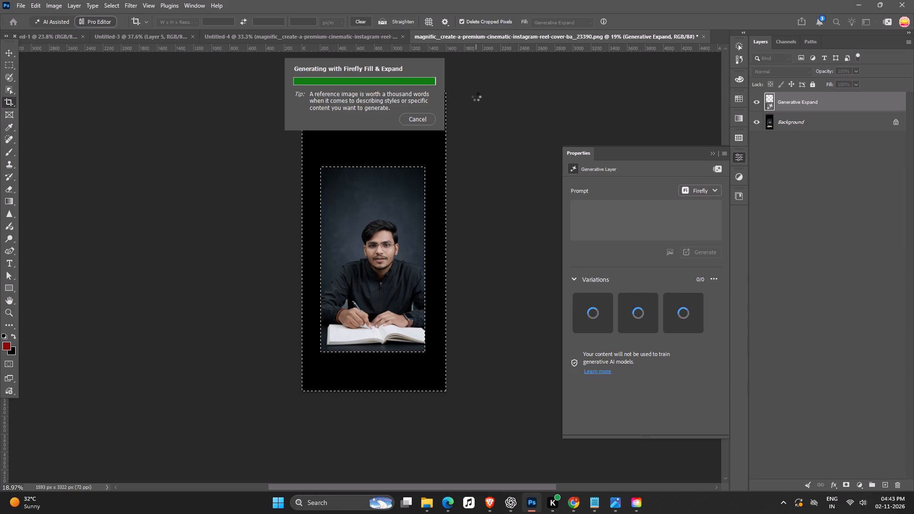
# Choose the third generated variation for the expanded teacher background.
pyautogui.click(635, 314)
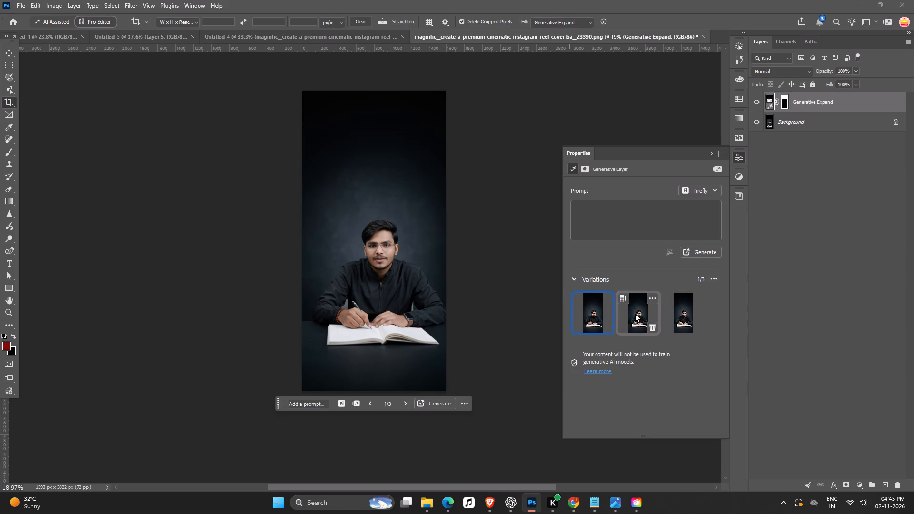
pyautogui.click(681, 317)
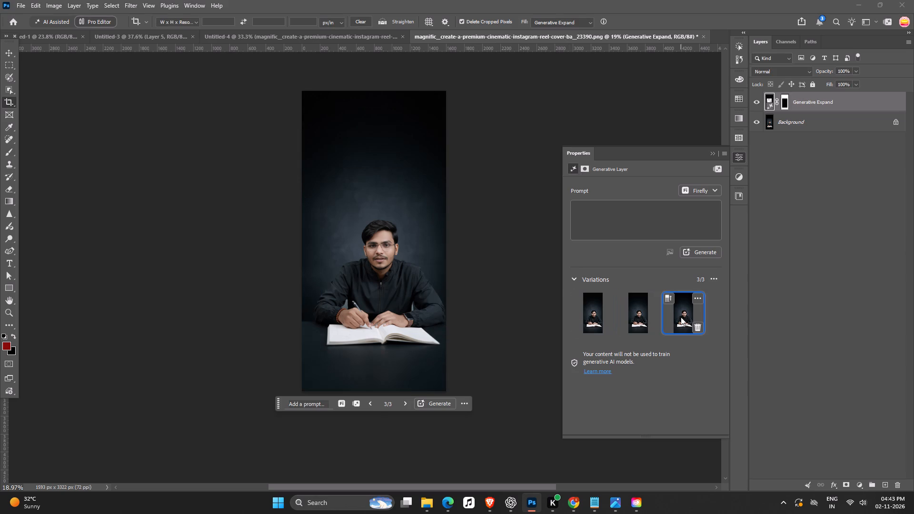
# Unlock the background layer, merge it with the Generative Expand layer into one smart object, and save the edited contents.
pyautogui.click(897, 121)
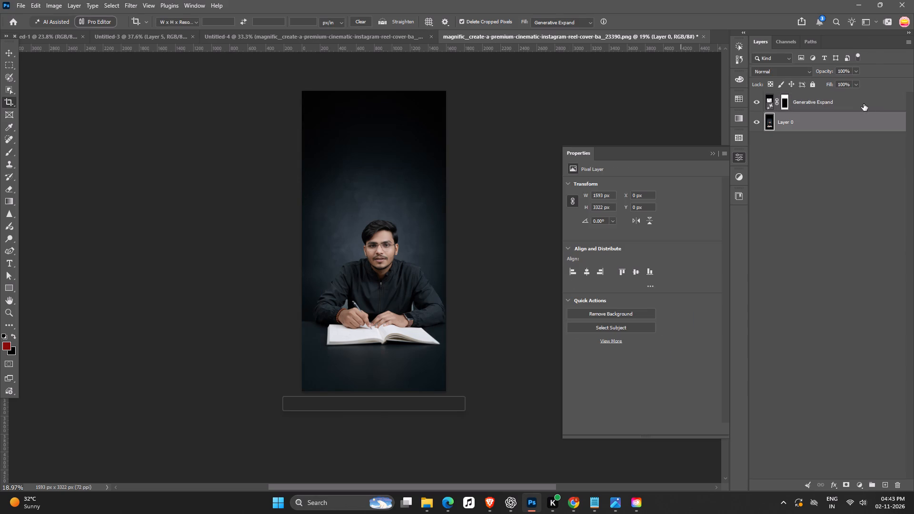
pyautogui.keyDown('shift'); pyautogui.click(864, 104); pyautogui.keyUp('shift')
pyautogui.keyDown('shift'); pyautogui.rightClick(864, 104); pyautogui.keyUp('shift')
pyautogui.click(840, 311)
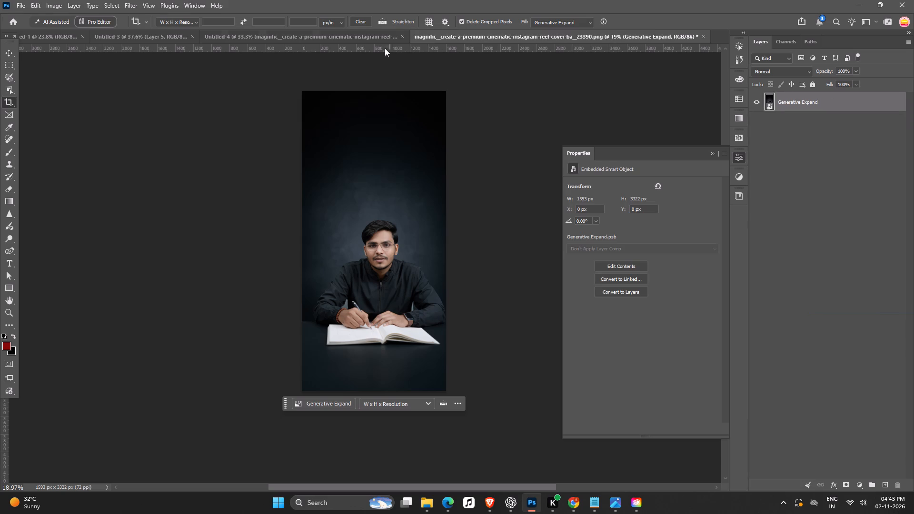
pyautogui.hotkey('ctrl', 's')
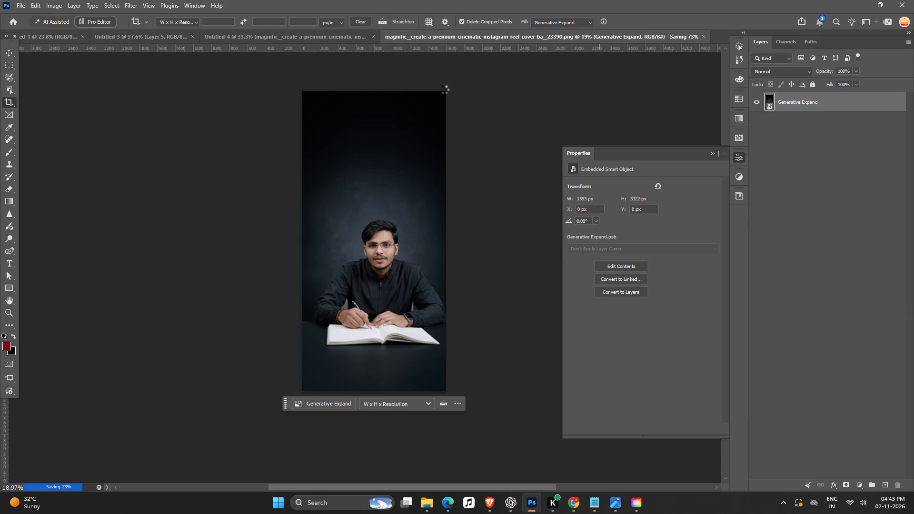
# In the Untitled-4 document, scale the expanded teacher layer down to about 1094 x 2280 px, centred so it covers the canvas.
pyautogui.click(369, 33)
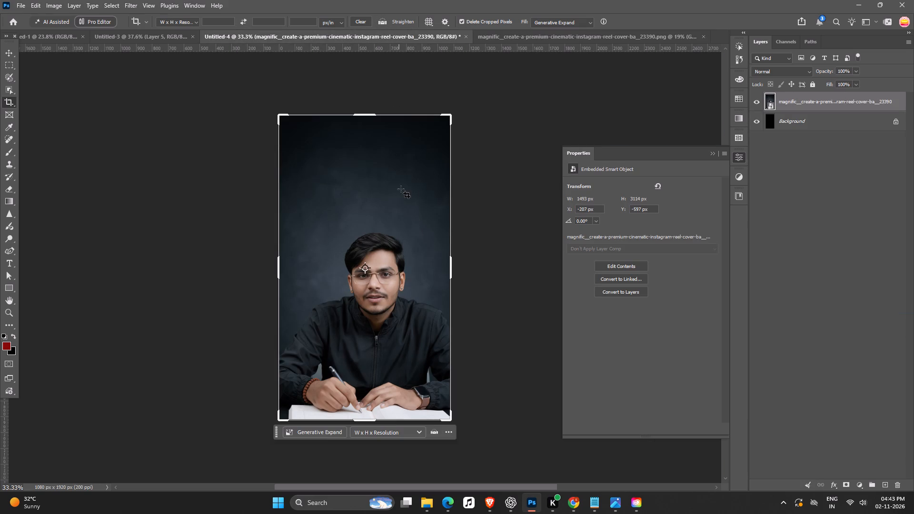
pyautogui.press('v')
pyautogui.click(381, 215)
pyautogui.keyDown('alt'); pyautogui.scroll(-7, 403, 212); pyautogui.keyUp('alt')
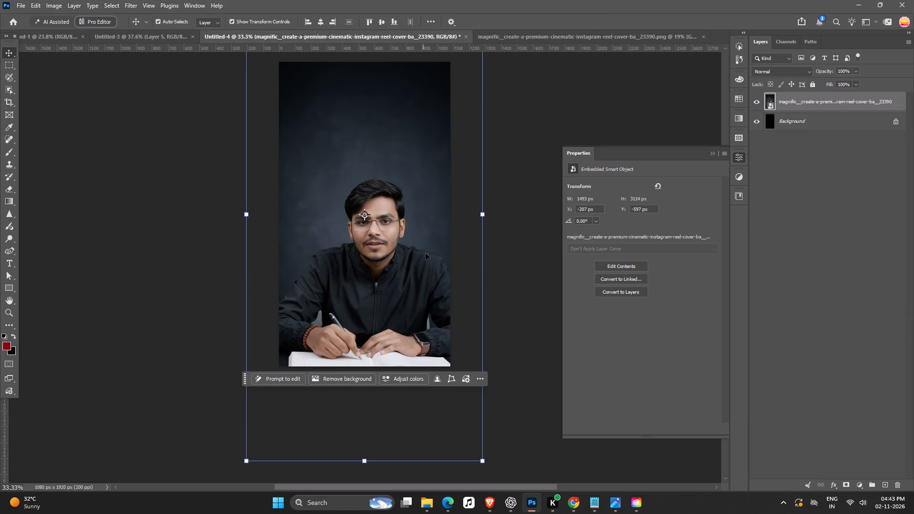
pyautogui.keyDown('ctrl'); pyautogui.scroll(-6, 426, 259); pyautogui.keyUp('ctrl')
pyautogui.press('space')
pyautogui.moveTo(416, 272); pyautogui.dragTo(419, 278)
pyautogui.keyDown('alt'); pyautogui.moveTo(465, 99); pyautogui.dragTo(444, 104); pyautogui.keyUp('alt')
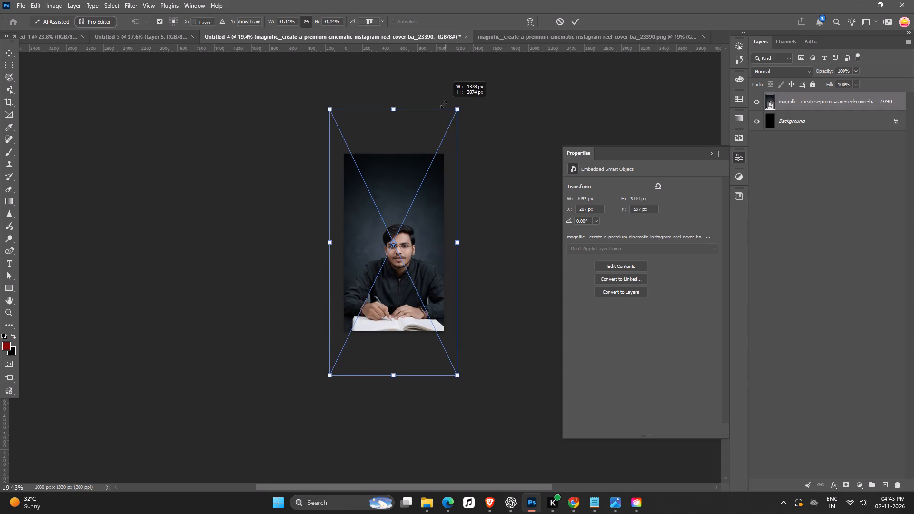
pyautogui.keyDown('alt'); pyautogui.moveTo(444, 104); pyautogui.dragTo(409, 113); pyautogui.keyUp('alt')
pyautogui.keyDown('ctrl'); pyautogui.scroll(5, 398, 267); pyautogui.keyUp('ctrl')
pyautogui.press('space')
pyautogui.moveTo(396, 294); pyautogui.dragTo(433, 312)
pyautogui.moveTo(453, 310); pyautogui.dragTo(451, 315)
pyautogui.keyDown('alt'); pyautogui.moveTo(513, 71); pyautogui.dragTo(500, 72); pyautogui.keyUp('alt')
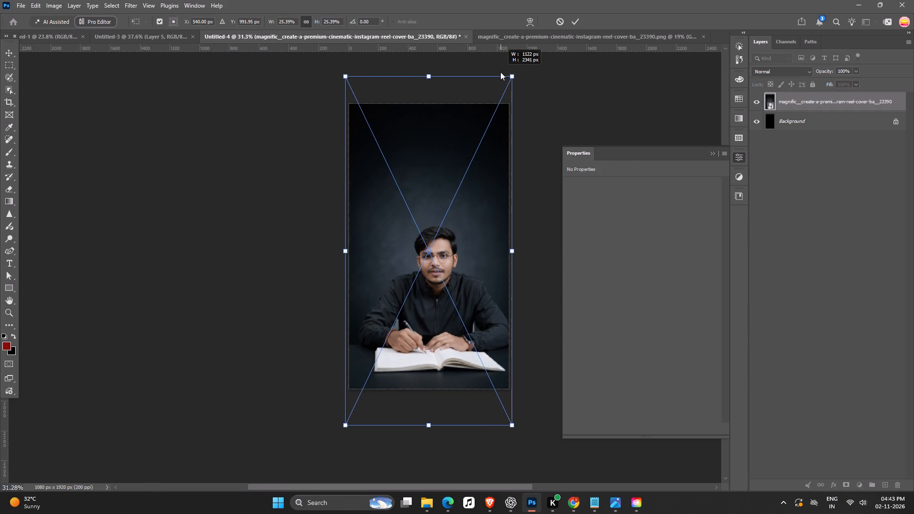
pyautogui.keyDown('alt'); pyautogui.moveTo(500, 72); pyautogui.dragTo(492, 73); pyautogui.keyUp('alt')
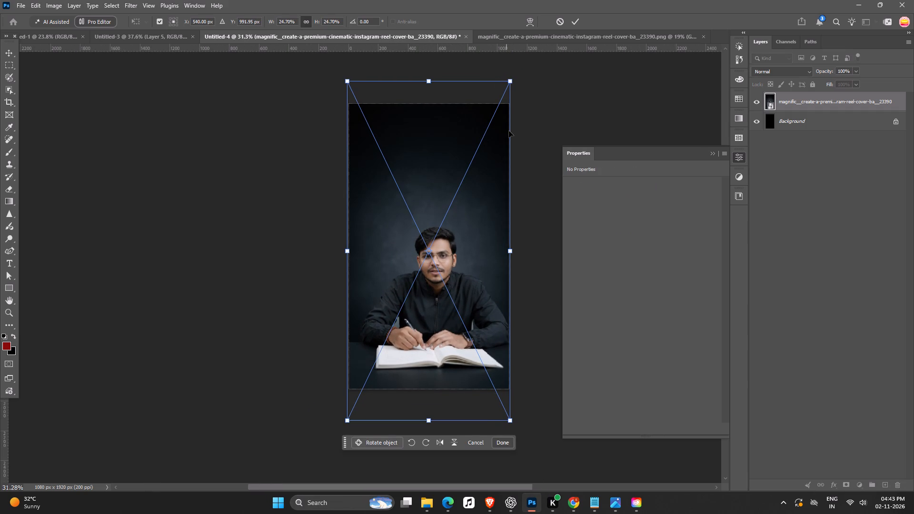
pyautogui.click(575, 23)
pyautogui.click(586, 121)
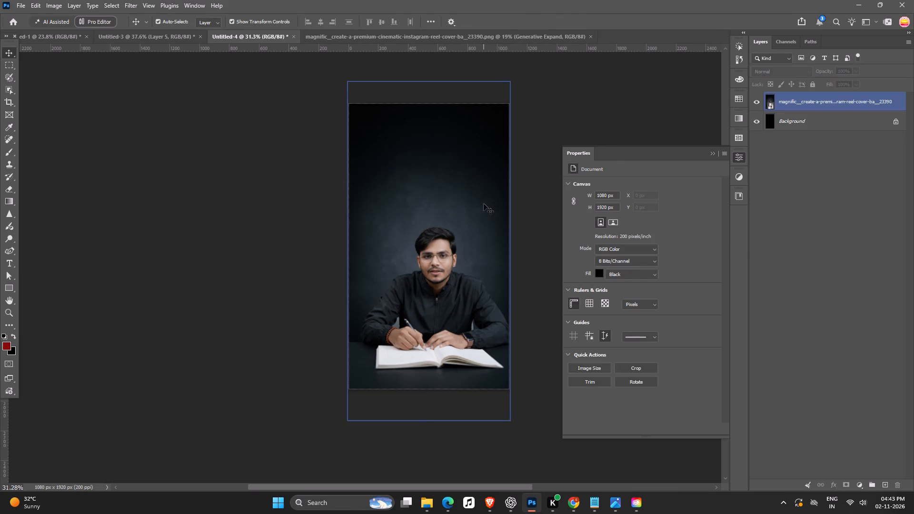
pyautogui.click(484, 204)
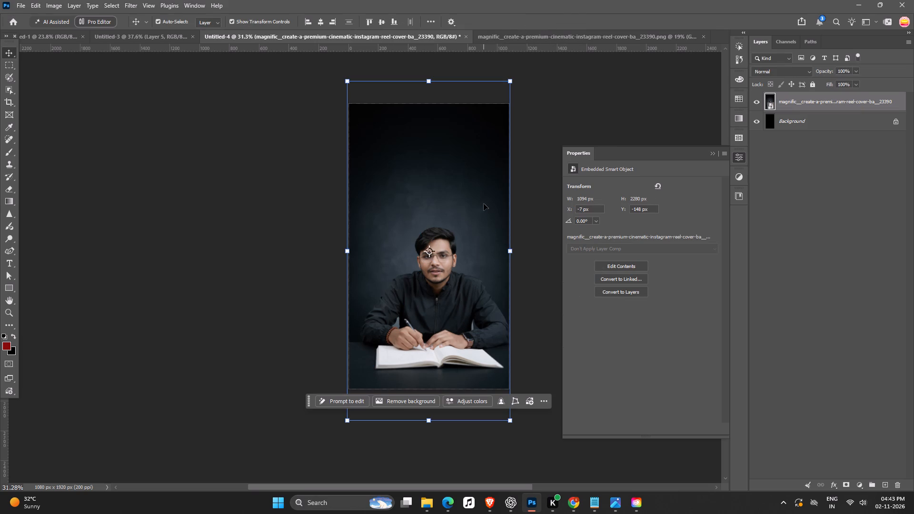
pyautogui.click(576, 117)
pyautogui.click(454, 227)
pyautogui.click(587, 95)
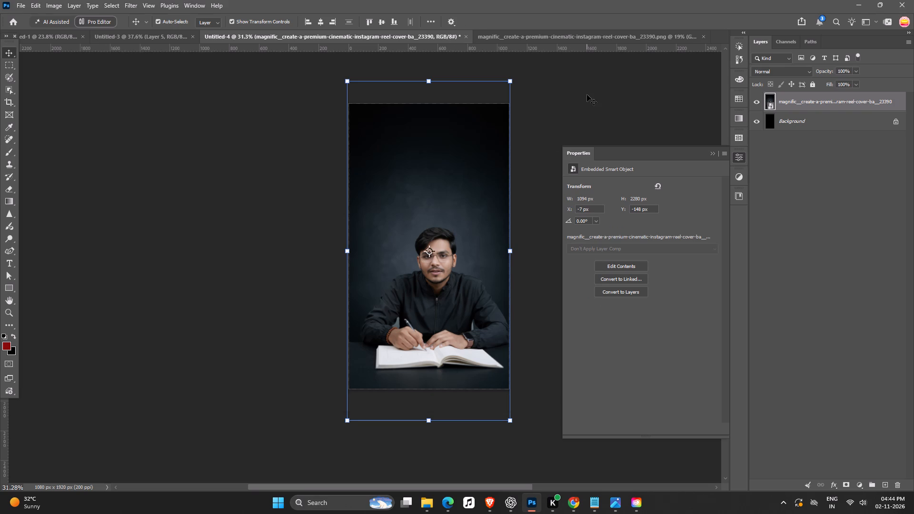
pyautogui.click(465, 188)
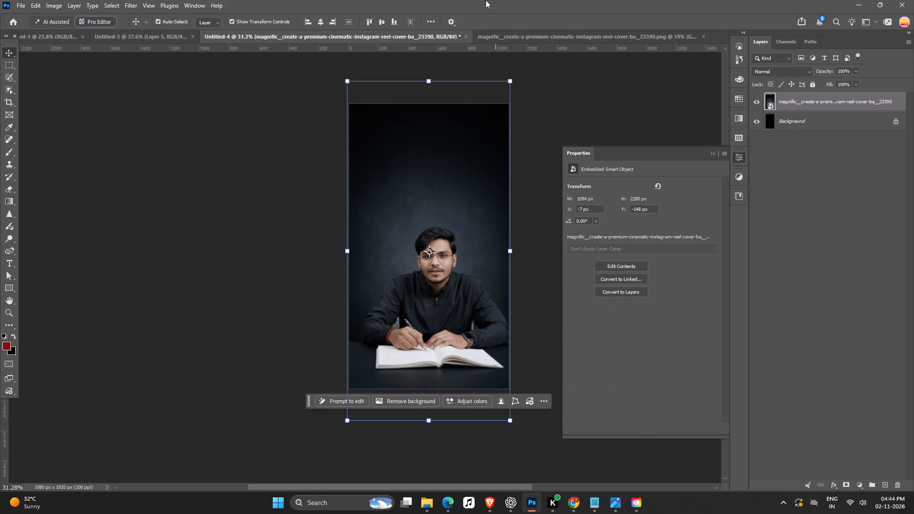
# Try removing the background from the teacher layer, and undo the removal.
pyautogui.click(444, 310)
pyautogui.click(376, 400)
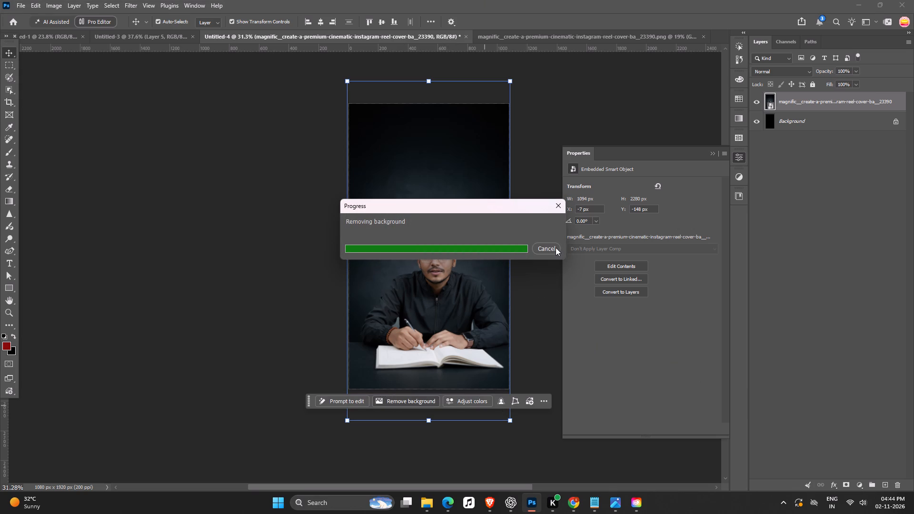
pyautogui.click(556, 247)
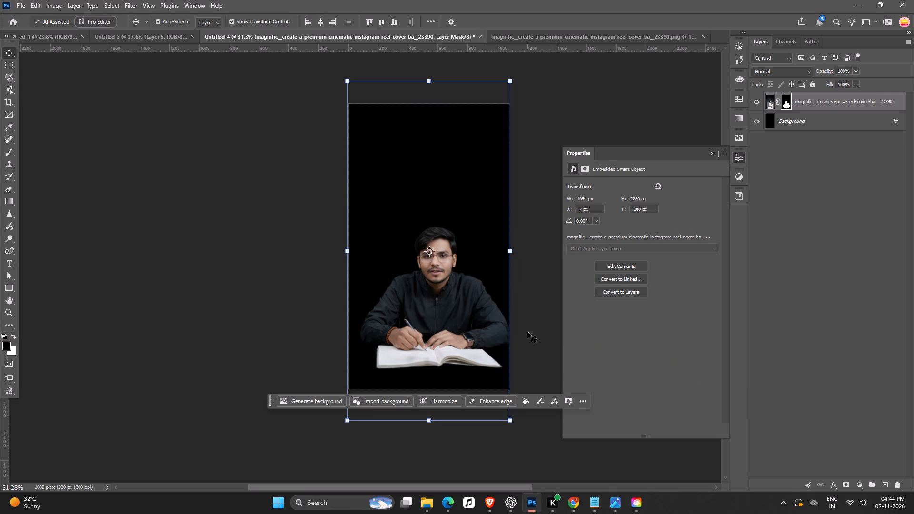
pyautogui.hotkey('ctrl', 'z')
# Select the teacher as the subject of the expanded image layer and copy the selection to a new layer.
pyautogui.click(495, 400)
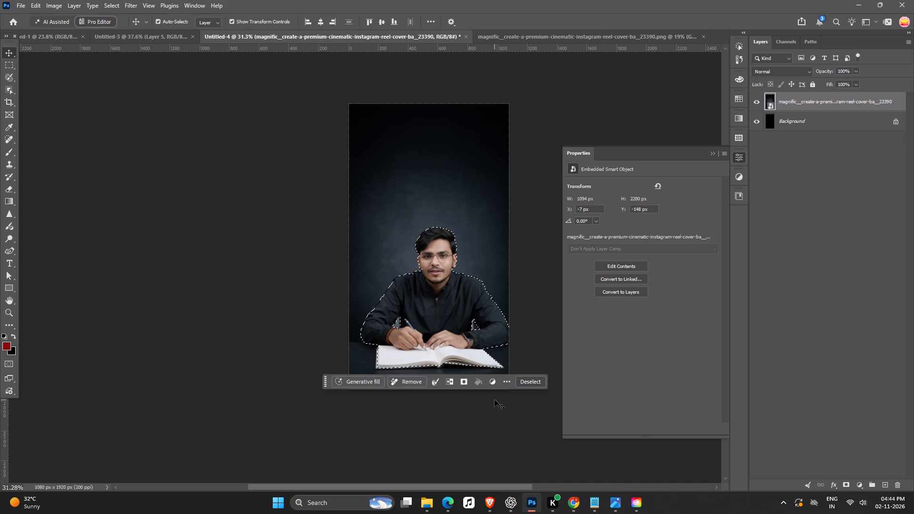
pyautogui.hotkey('ctrl', 'j')
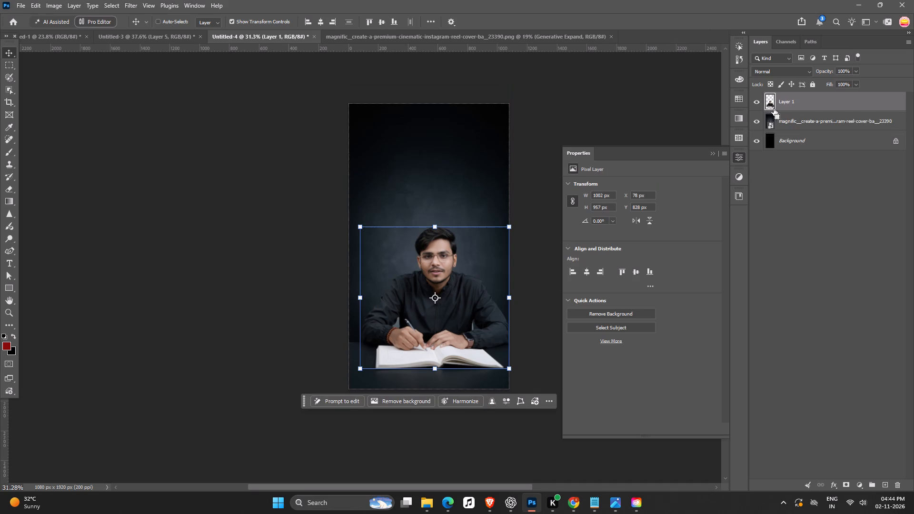
# Using the teacher cutout's outline as the selection, remove the teacher from the expanded image layer beneath it.
pyautogui.keyDown('ctrl'); pyautogui.click(767, 102); pyautogui.keyUp('ctrl')
pyautogui.keyDown('ctrl'); pyautogui.click(793, 122); pyautogui.keyUp('ctrl')
pyautogui.click(418, 380)
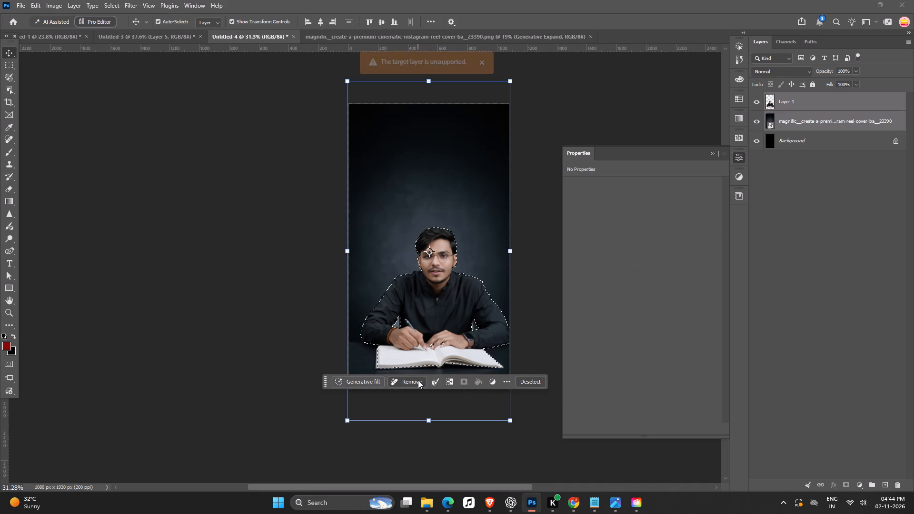
# Make the expanded image layer beneath the teacher cutout the only selected layer for the teacher's removal.
pyautogui.click(796, 125)
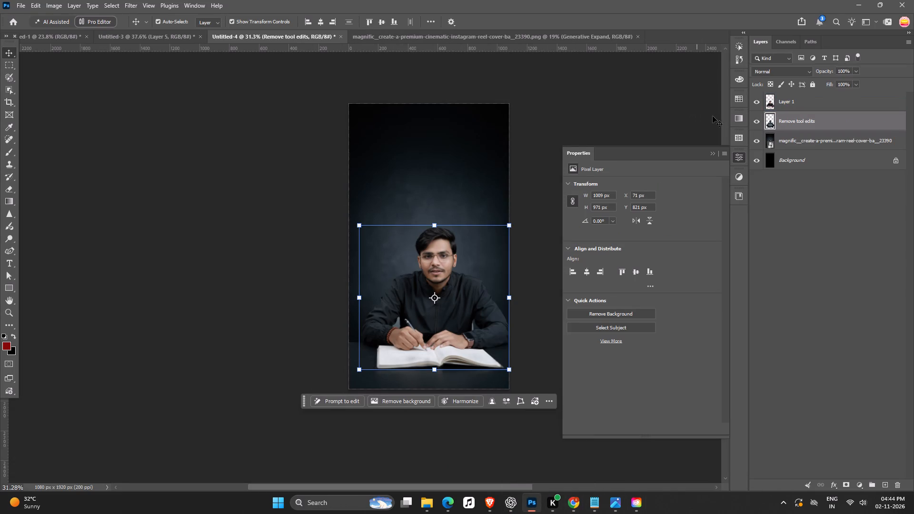
# Convert the Remove tool edits layer and the magnific image layer together into one smart object.
pyautogui.keyDown('shift'); pyautogui.click(809, 146); pyautogui.keyUp('shift')
pyautogui.keyDown('shift'); pyautogui.rightClick(809, 146); pyautogui.keyUp('shift')
pyautogui.click(863, 358)
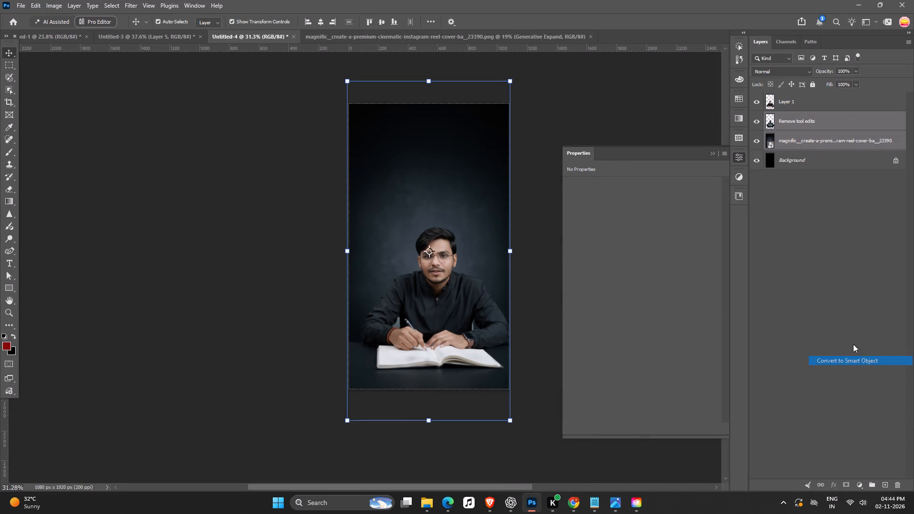
pyautogui.moveTo(531, 465); pyautogui.dragTo(527, 465)
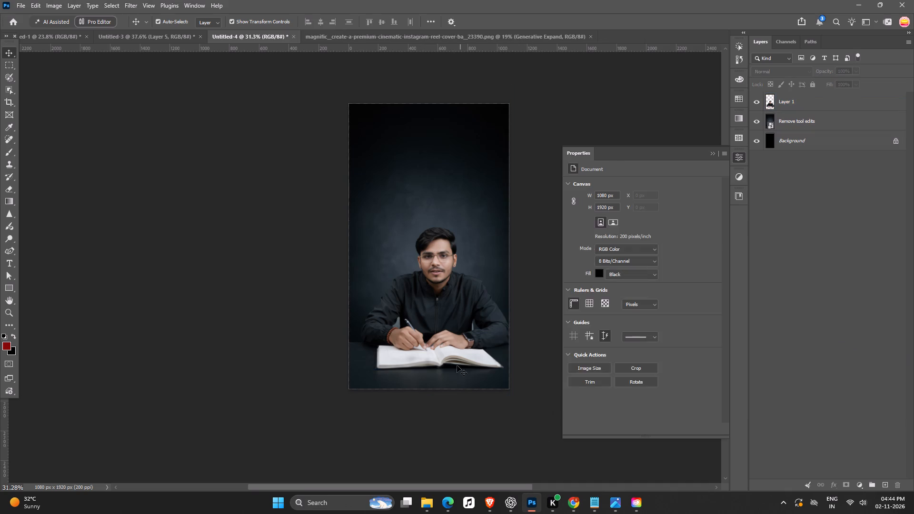
# Move the teacher cutout to X 39 px, Y 851 px so it sits centred across the canvas.
pyautogui.click(457, 350)
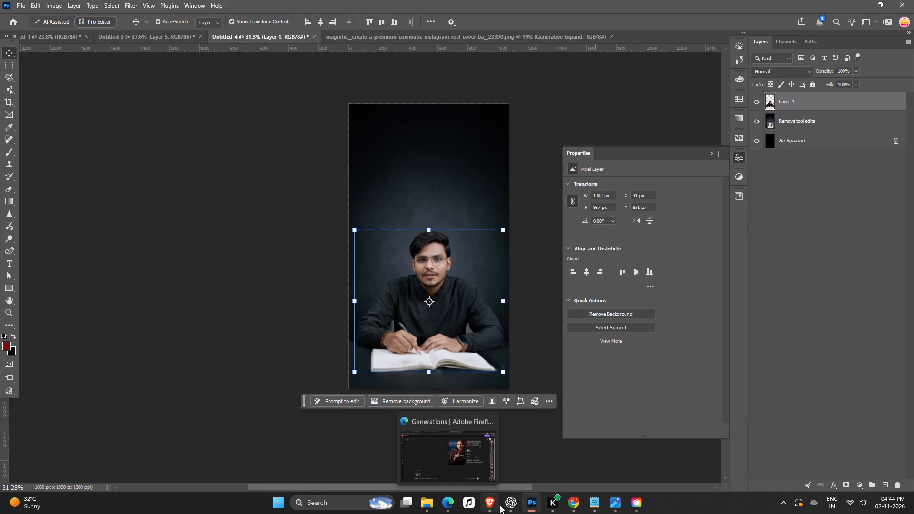
# Place the 04_42_21 PM ChatGPT study-room image from the Downloads folder on the canvas and order it beneath the teacher cutout.
pyautogui.click(419, 504)
pyautogui.click(279, 445)
pyautogui.doubleClick(32, 128)
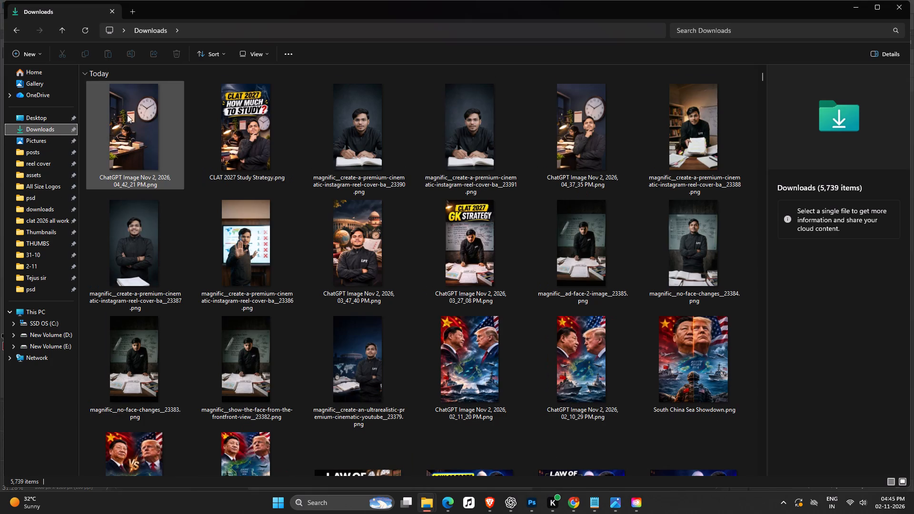
pyautogui.moveTo(139, 112); pyautogui.dragTo(417, 314)
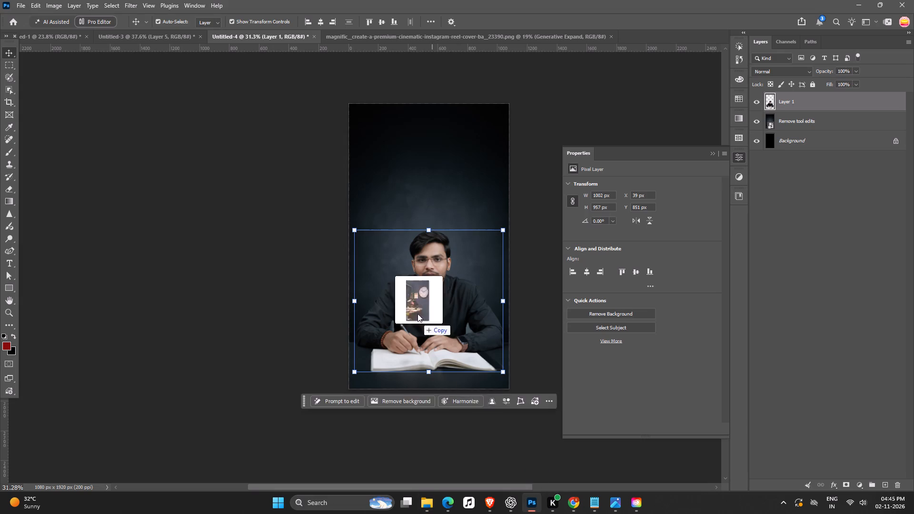
pyautogui.moveTo(417, 314); pyautogui.dragTo(416, 309)
pyautogui.press('Return')
pyautogui.hotkey('ctrl', '[')
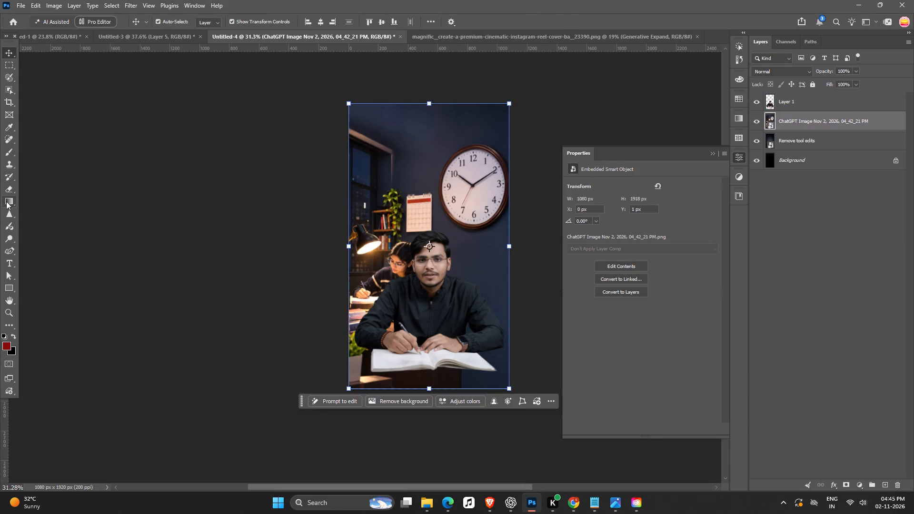
# Add a layer mask to the study-room image and fade its lower part out with a vertical linear gradient at about 82% scale.
pyautogui.click(843, 482)
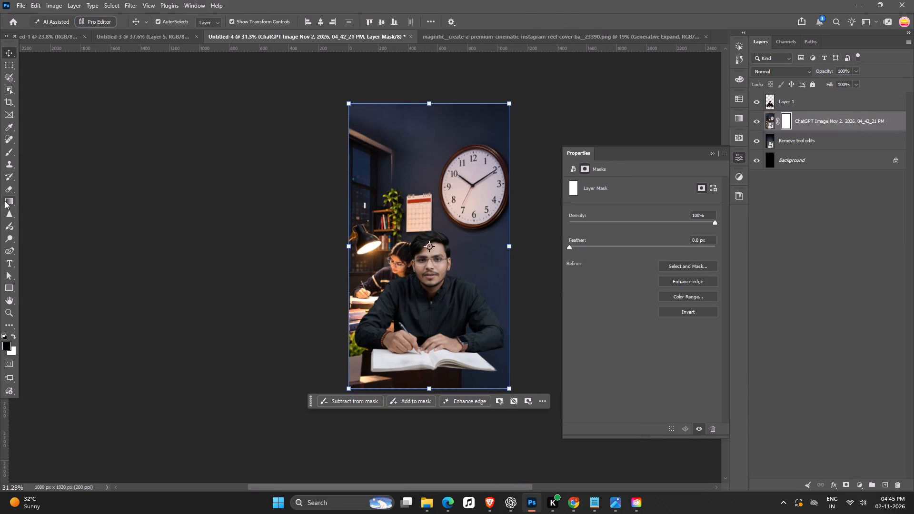
pyautogui.click(5, 201)
pyautogui.moveTo(414, 188); pyautogui.dragTo(422, 330)
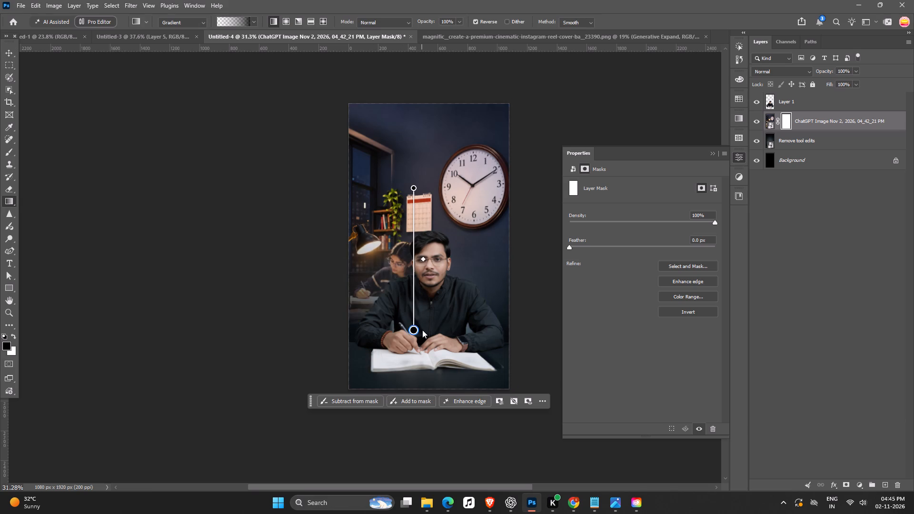
pyautogui.moveTo(422, 330); pyautogui.dragTo(429, 319)
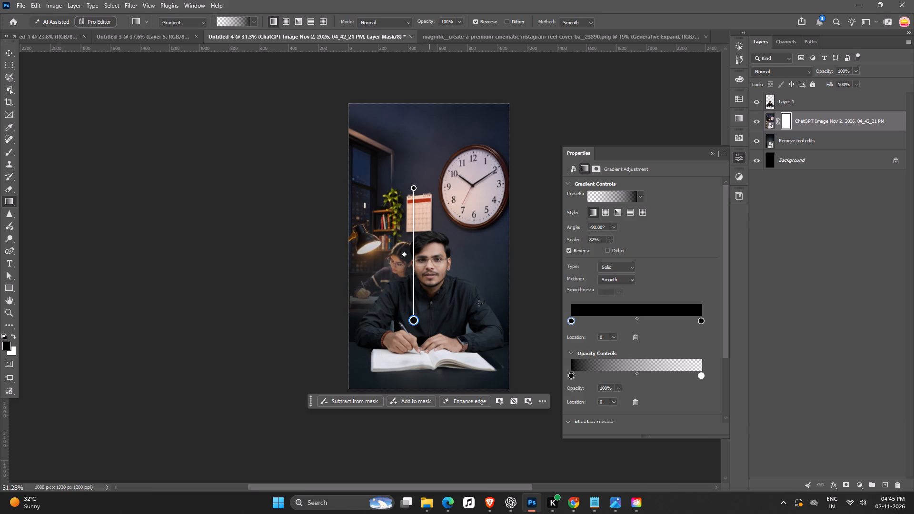
pyautogui.click(7, 49)
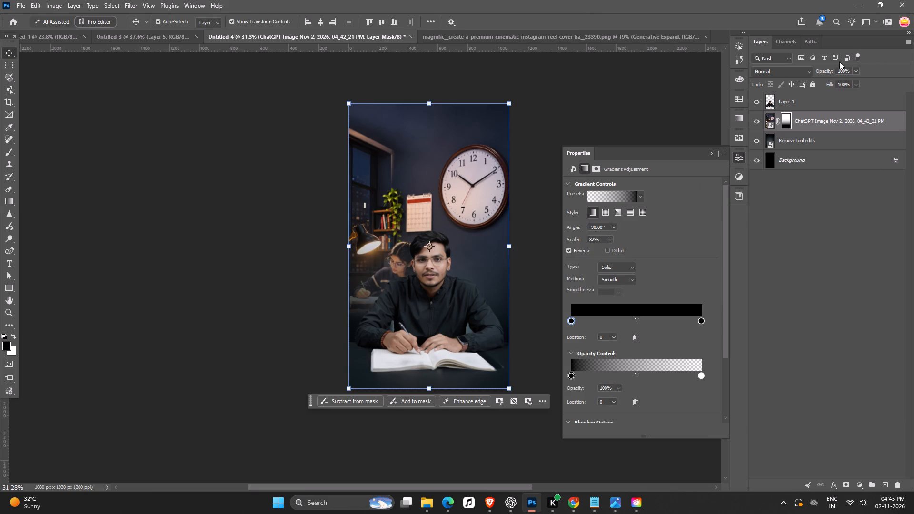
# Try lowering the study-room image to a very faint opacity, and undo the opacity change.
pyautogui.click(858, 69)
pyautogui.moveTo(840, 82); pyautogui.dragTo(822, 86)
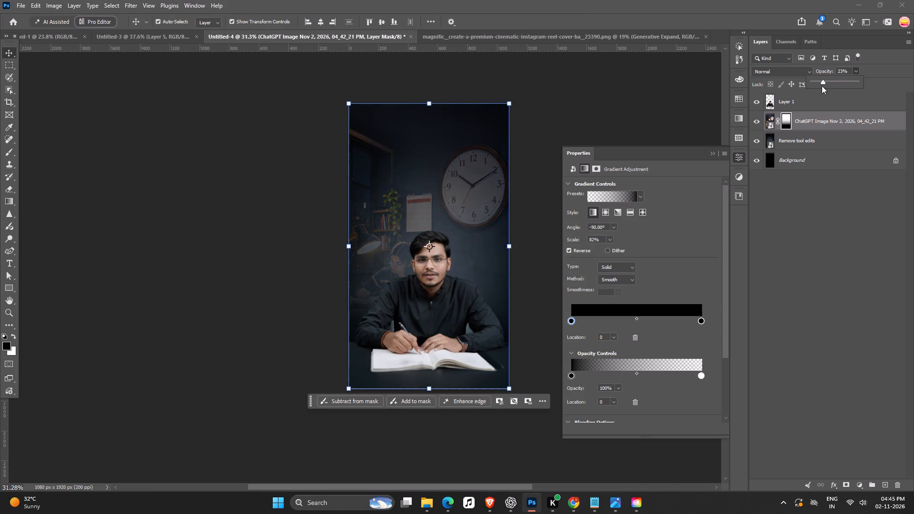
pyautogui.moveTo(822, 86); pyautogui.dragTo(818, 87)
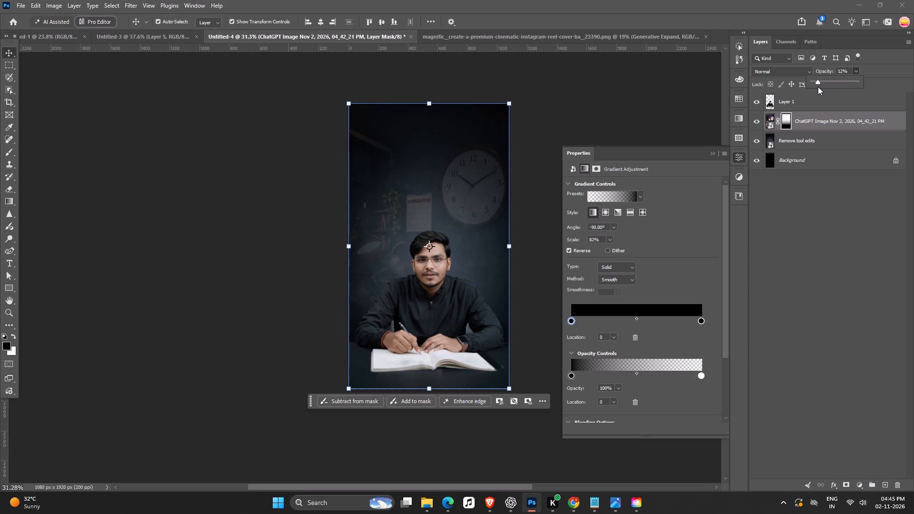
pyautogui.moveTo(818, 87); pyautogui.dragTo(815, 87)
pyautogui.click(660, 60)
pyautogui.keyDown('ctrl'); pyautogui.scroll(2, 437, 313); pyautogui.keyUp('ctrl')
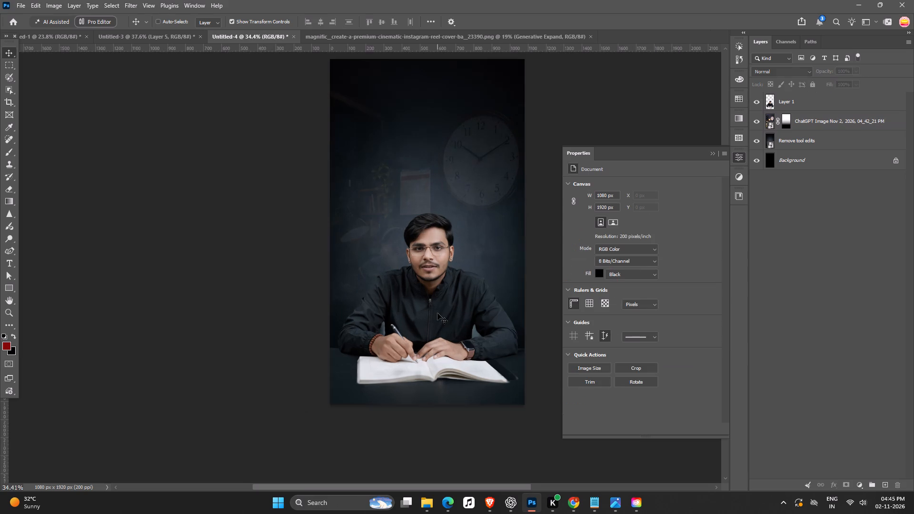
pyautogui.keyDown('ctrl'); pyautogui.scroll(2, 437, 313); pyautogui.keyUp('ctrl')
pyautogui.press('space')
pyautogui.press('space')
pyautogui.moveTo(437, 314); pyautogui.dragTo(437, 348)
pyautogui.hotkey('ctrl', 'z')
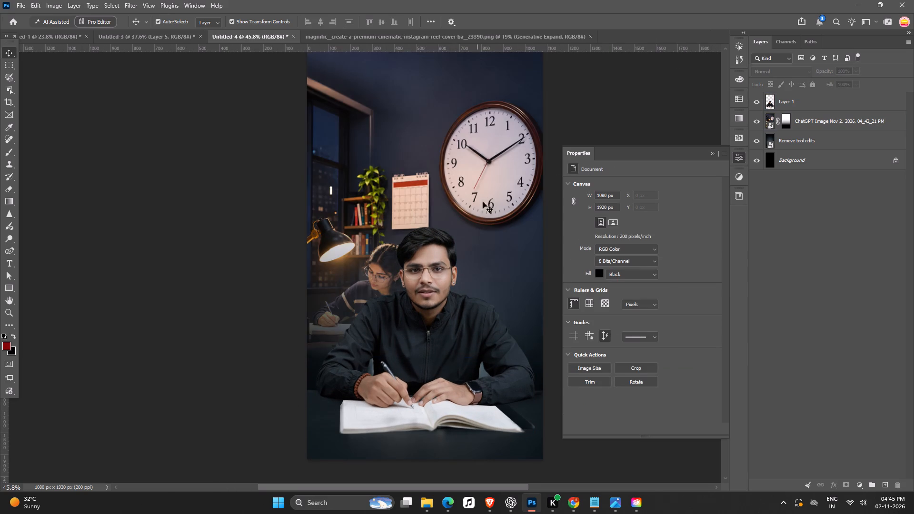
# Set the study-room image's blend mode to Multiply and its opacity to about 67%.
pyautogui.click(792, 69)
pyautogui.click(802, 121)
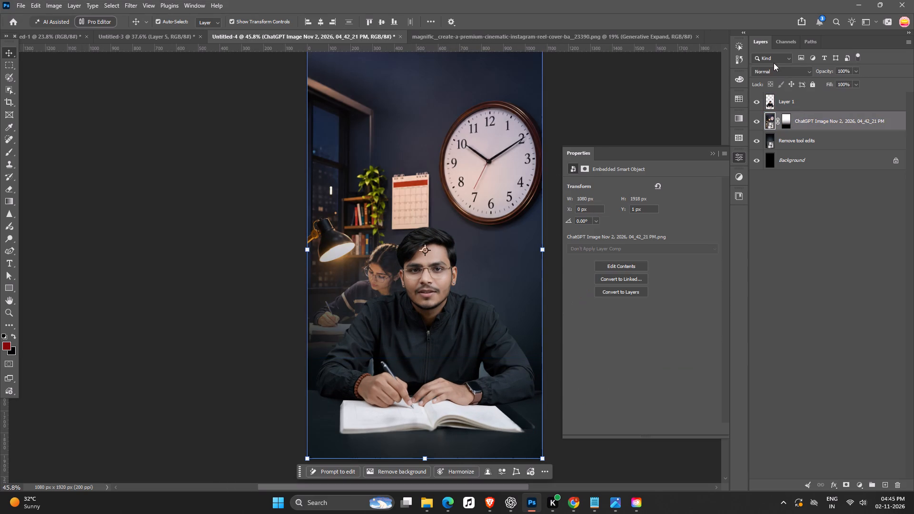
pyautogui.click(776, 66)
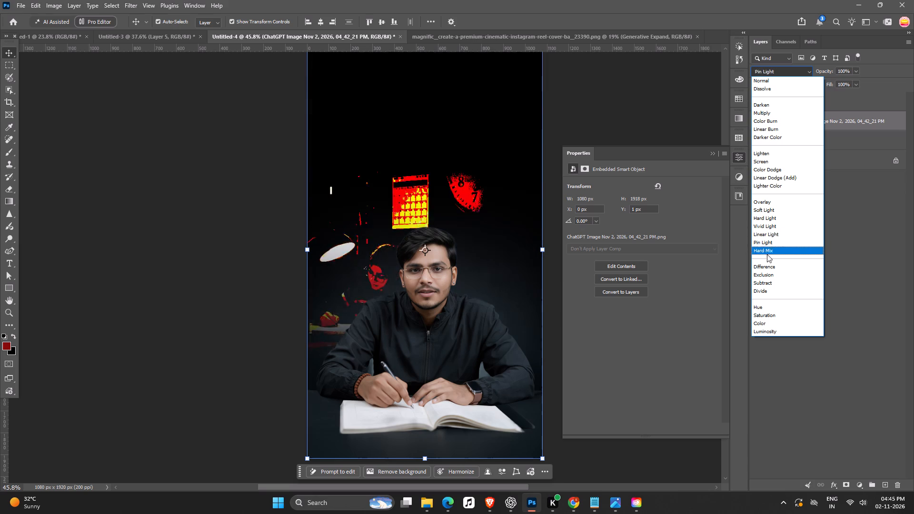
pyautogui.click(770, 112)
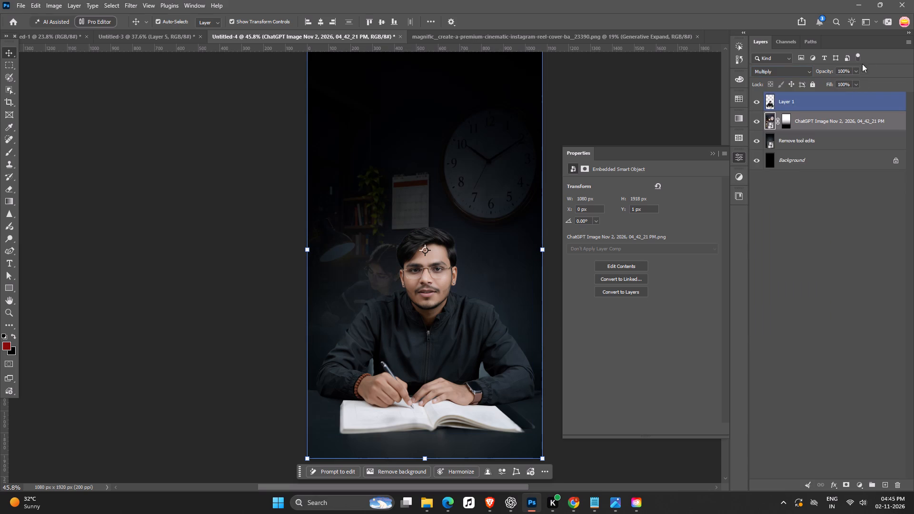
pyautogui.click(854, 72)
pyautogui.moveTo(846, 80); pyautogui.dragTo(842, 81)
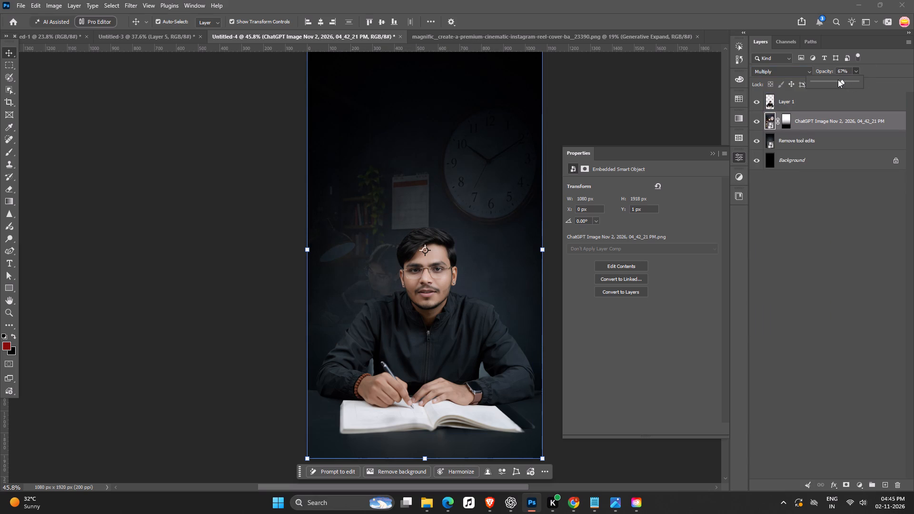
pyautogui.press('Return')
# Examine how the teacher cutout, book and desk edge blend with the darkened study-room background.
pyautogui.keyDown('ctrl'); pyautogui.scroll(-8, 616, 128); pyautogui.keyUp('ctrl')
pyautogui.click(158, 269)
pyautogui.press('space')
pyautogui.moveTo(242, 304); pyautogui.dragTo(288, 258)
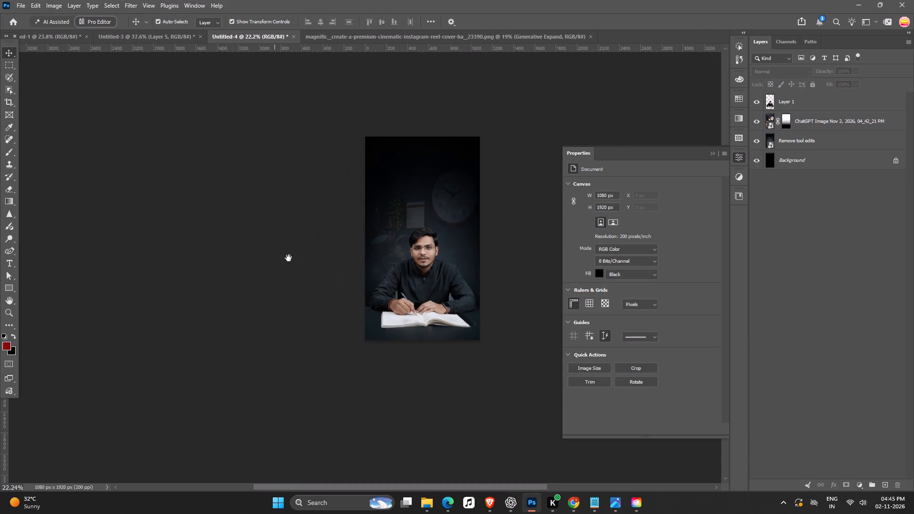
pyautogui.moveTo(288, 258); pyautogui.dragTo(289, 256)
pyautogui.keyDown('ctrl'); pyautogui.scroll(5, 443, 290); pyautogui.keyUp('ctrl')
pyautogui.press('space')
pyautogui.moveTo(432, 339); pyautogui.dragTo(417, 386)
pyautogui.click(433, 351)
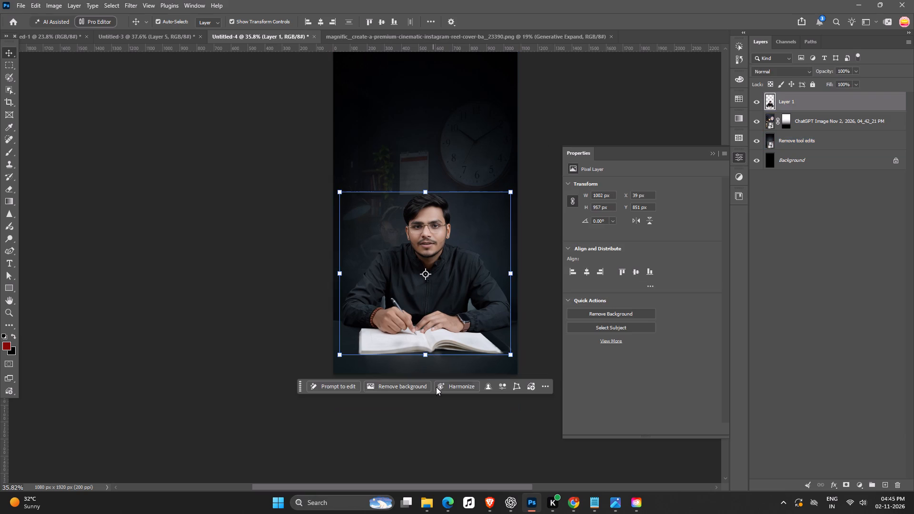
pyautogui.click(457, 413)
pyautogui.keyDown('ctrl'); pyautogui.scroll(7, 490, 384); pyautogui.keyUp('ctrl')
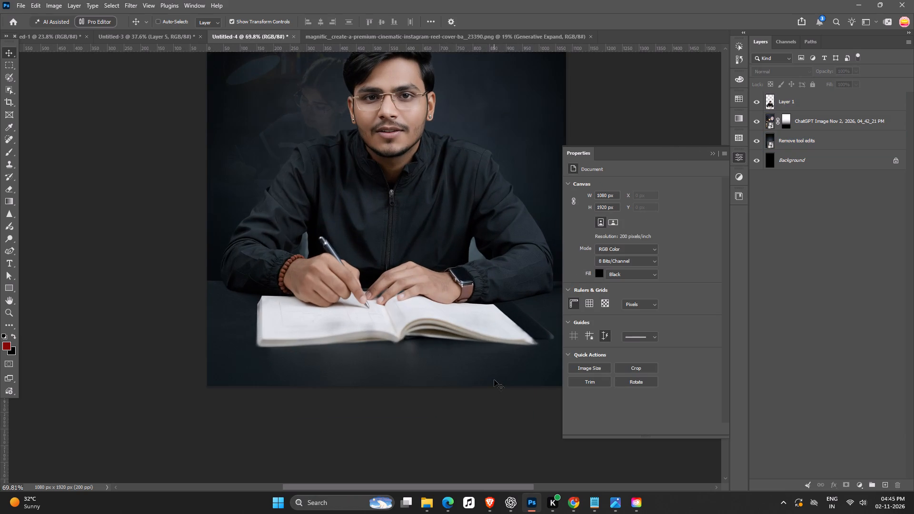
pyautogui.keyDown('ctrl'); pyautogui.scroll(-5, 494, 380); pyautogui.keyUp('ctrl')
# Move the teacher cutout to X 85 px, Y 814 px over the desk background.
pyautogui.moveTo(489, 344); pyautogui.dragTo(488, 320)
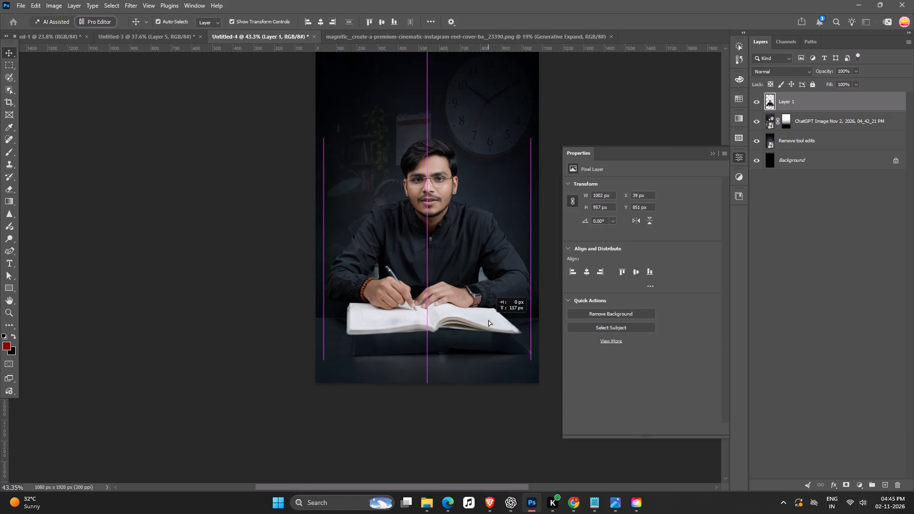
pyautogui.moveTo(488, 320); pyautogui.dragTo(499, 336)
pyautogui.keyDown('ctrl'); pyautogui.scroll(-6, 420, 358); pyautogui.keyUp('ctrl')
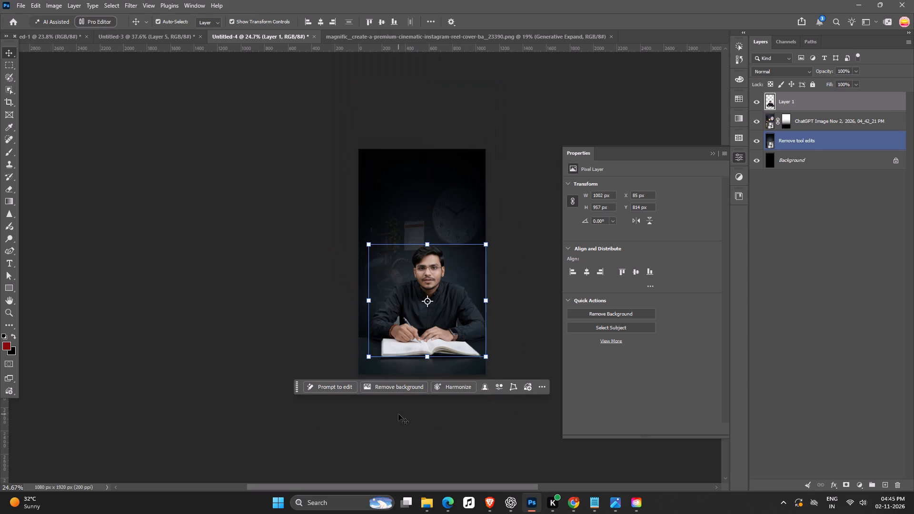
# Shift the teacher cutout and the Remove tool edits background together 30 px to the left.
pyautogui.click(816, 142)
pyautogui.keyDown('ctrl'); pyautogui.click(822, 107); pyautogui.keyUp('ctrl')
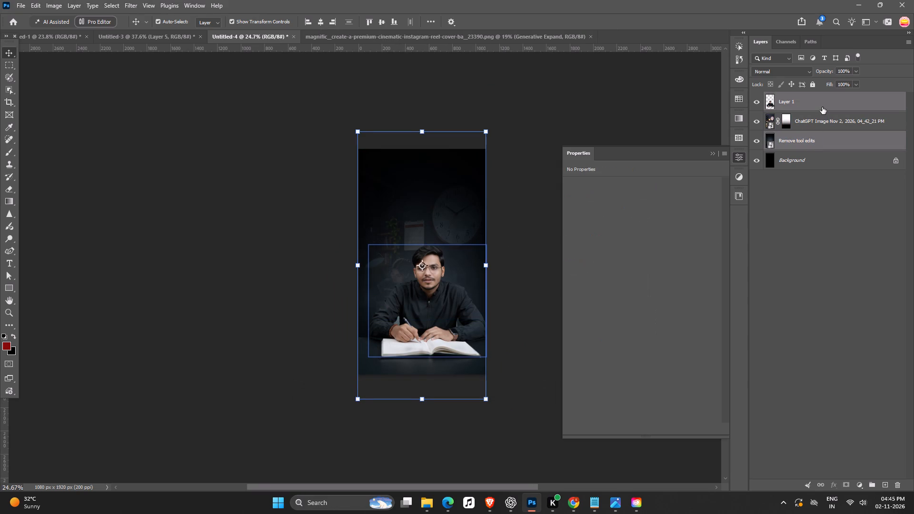
pyautogui.hotkey('shift', 'Left')
pyautogui.hotkey('shift', 'Left')
pyautogui.hotkey('shift', 'Left')
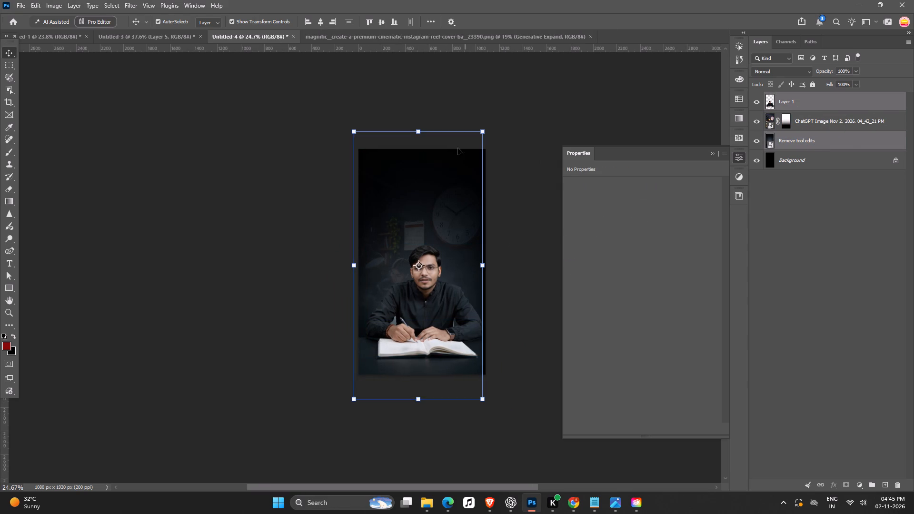
# Scale the teacher cutout and Remove tool edits background together to about 112.4% from their centre.
pyautogui.keyDown('alt'); pyautogui.moveTo(485, 127); pyautogui.dragTo(529, 128); pyautogui.keyUp('alt')
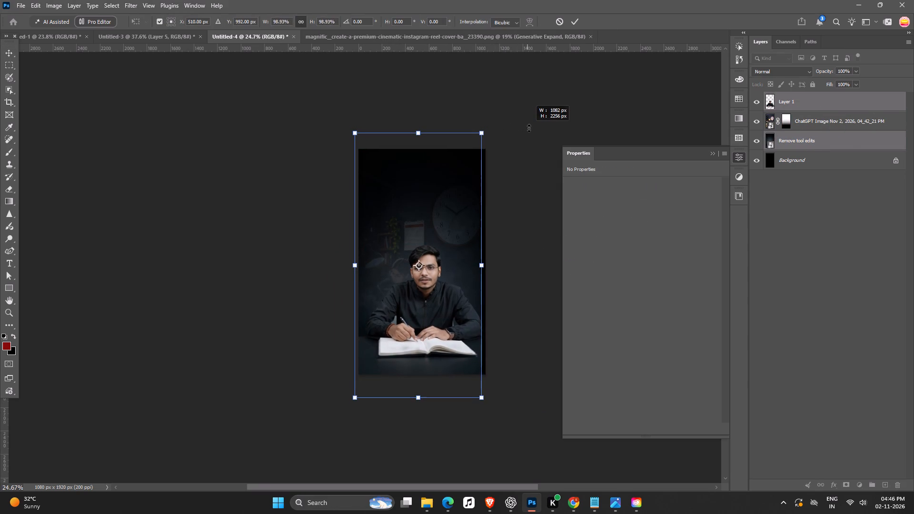
pyautogui.keyDown('alt'); pyautogui.moveTo(529, 128); pyautogui.dragTo(554, 112); pyautogui.keyUp('alt')
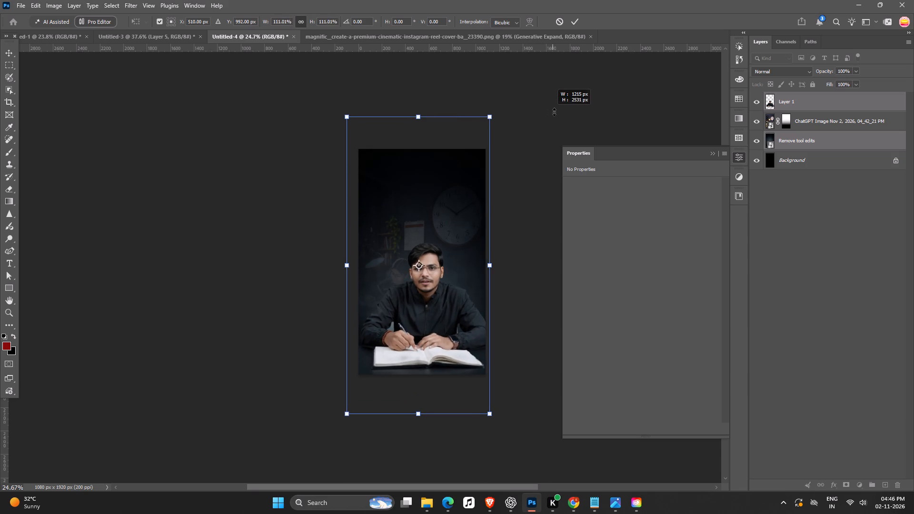
pyautogui.keyDown('alt'); pyautogui.moveTo(554, 112); pyautogui.dragTo(560, 110); pyautogui.keyUp('alt')
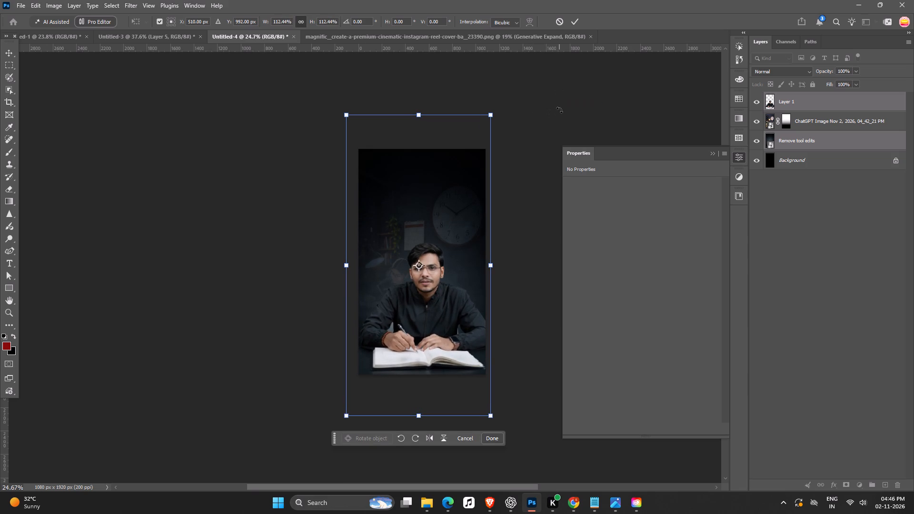
pyautogui.hotkey('shift', 'Down')
pyautogui.hotkey('shift', 'Down')
pyautogui.hotkey('shift', 'Up')
pyautogui.hotkey('shift', 'Up')
pyautogui.press('Return')
pyautogui.click(540, 122)
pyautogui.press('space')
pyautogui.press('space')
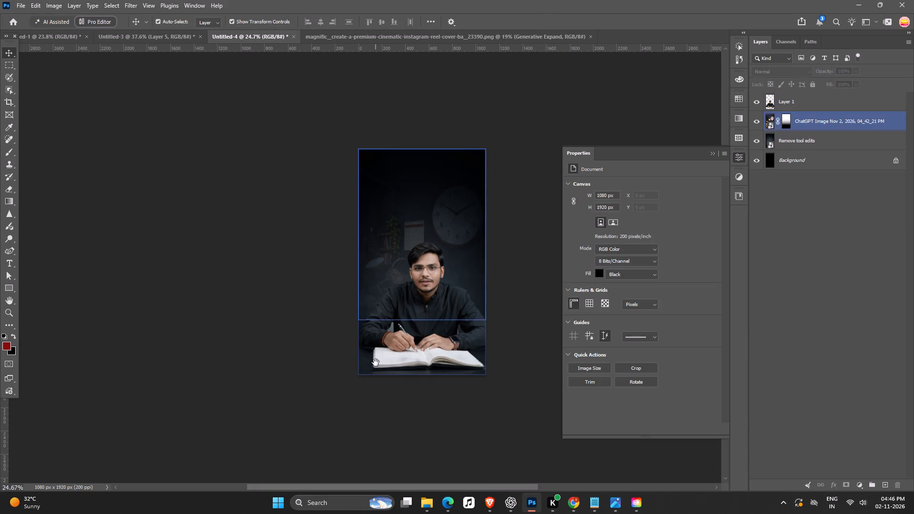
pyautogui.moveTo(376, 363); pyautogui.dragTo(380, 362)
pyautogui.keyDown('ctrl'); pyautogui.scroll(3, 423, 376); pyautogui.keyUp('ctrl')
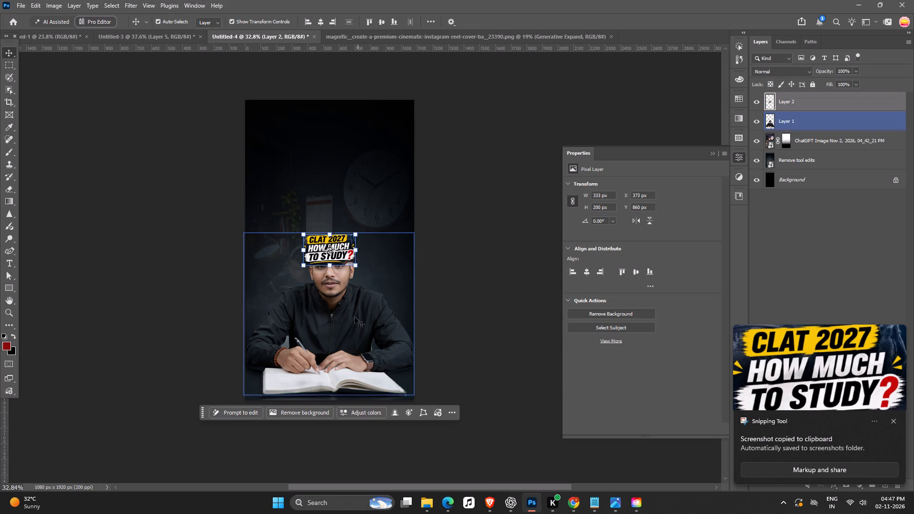
pyautogui.keyDown('alt'); pyautogui.moveTo(358, 233); pyautogui.dragTo(402, 213); pyautogui.keyUp('alt')
pyautogui.moveTo(371, 227); pyautogui.dragTo(366, 319)
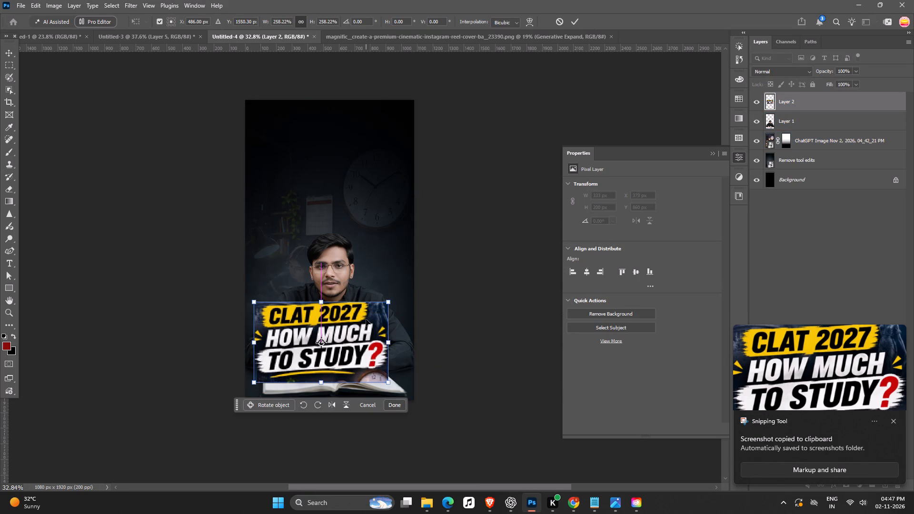
pyautogui.press('Return')
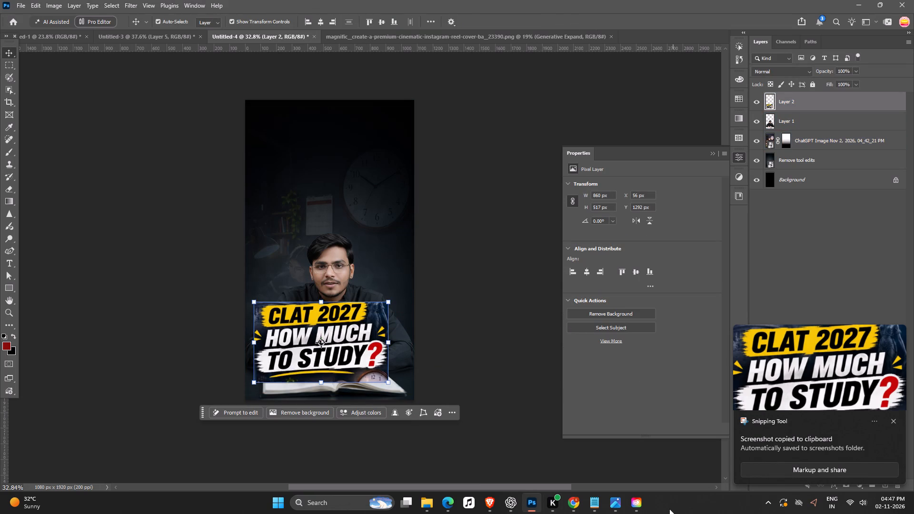
# Copy the text CLAT 2027 / HOW MUCH TO STUDY? from row 366 of the LPT Design Sheet in Chrome.
pyautogui.click(580, 502)
pyautogui.click(333, 2)
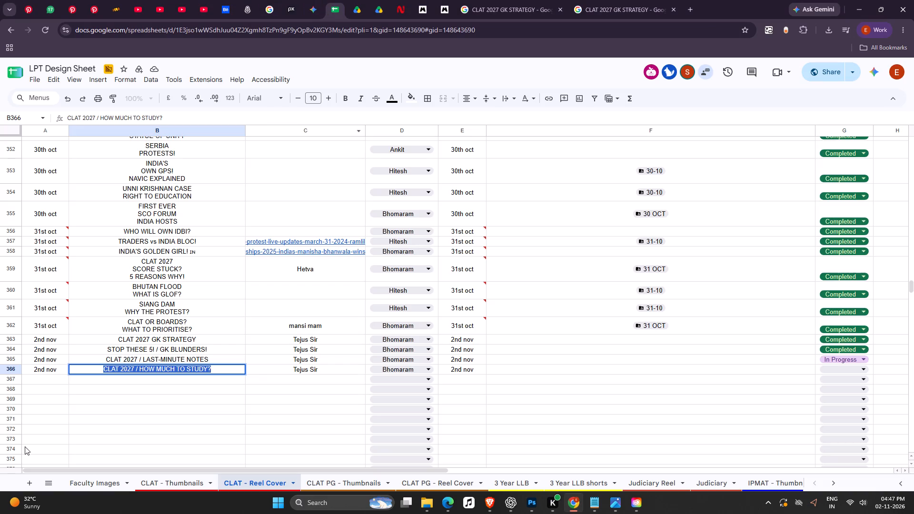
pyautogui.hotkey('ctrl', 'c')
pyautogui.hotkey('ctrl', 'c')
# Add the copied headline above the teacher's head in Photoshop as a 55.08 pt Impact text layer in black.
pyautogui.click(527, 510)
pyautogui.press('t')
pyautogui.click(337, 222)
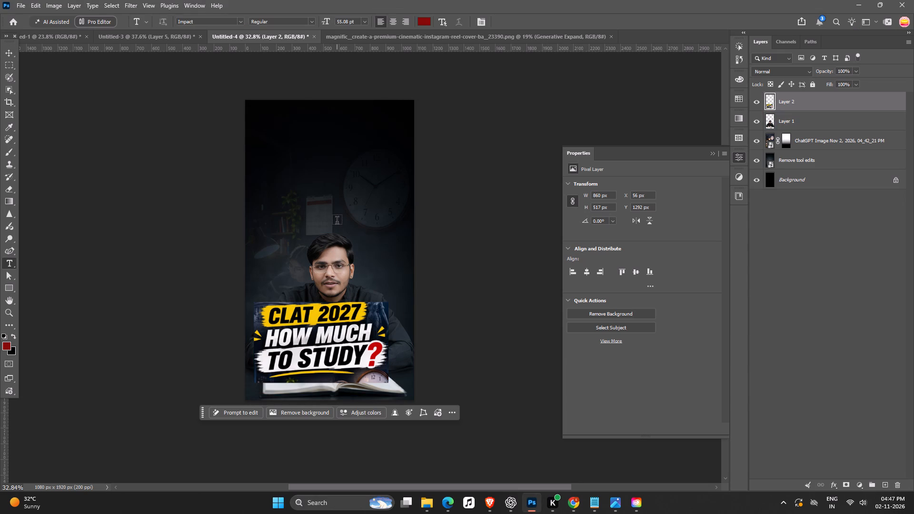
pyautogui.hotkey('ctrl', 'BackSpace')
pyautogui.hotkey('ctrl', 'BackSpace')
pyautogui.hotkey('ctrl', 'v')
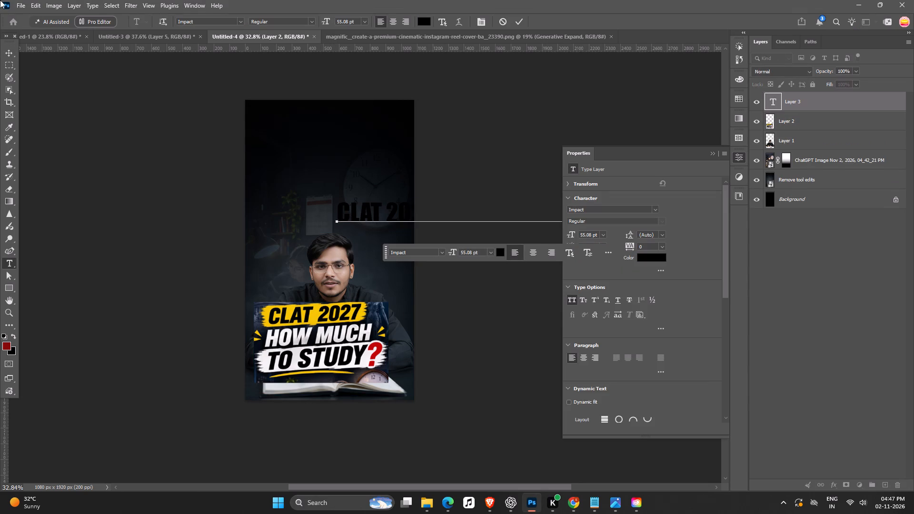
pyautogui.click(8, 53)
# Shift the headline text to the canvas's left edge and cut / HOW MUCH TO STUDY? out of it, keeping only CLAT 2027.
pyautogui.moveTo(388, 211); pyautogui.dragTo(298, 164)
pyautogui.doubleClick(358, 169)
pyautogui.moveTo(345, 169); pyautogui.dragTo(453, 183)
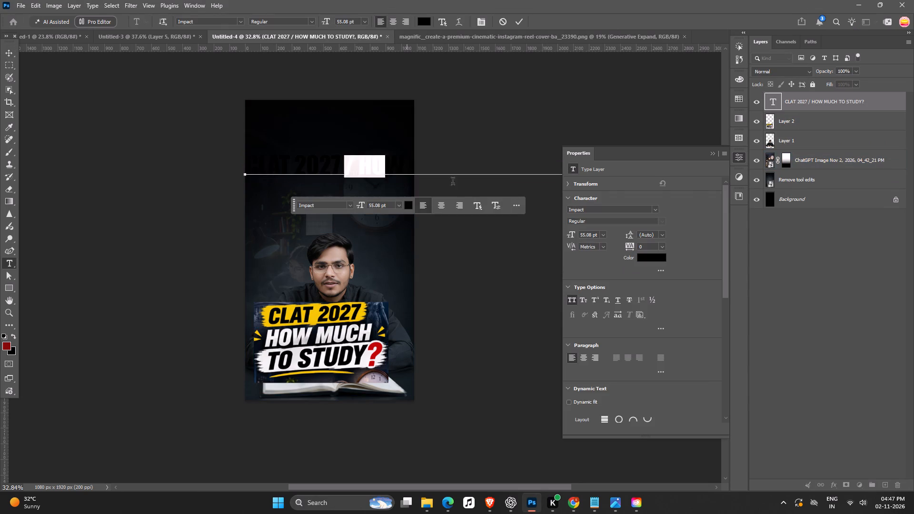
pyautogui.moveTo(453, 183); pyautogui.dragTo(714, 193)
pyautogui.hotkey('ctrl', 'x')
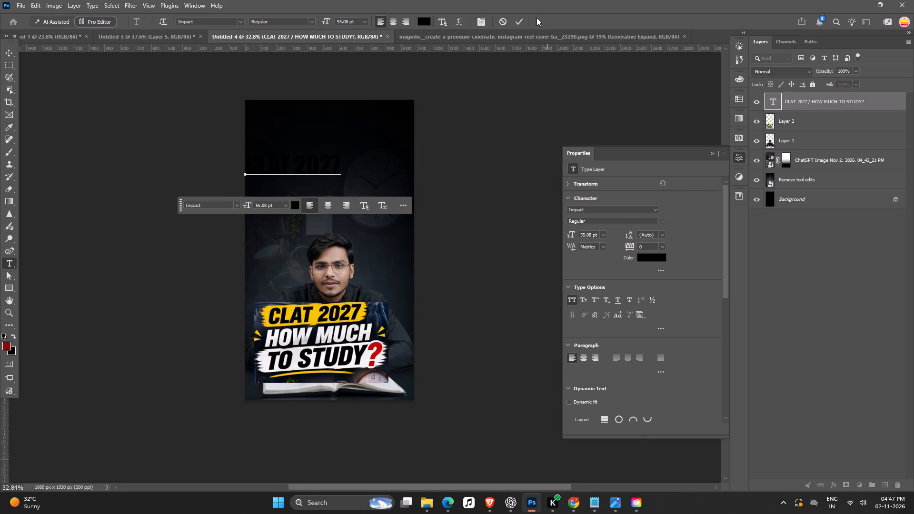
pyautogui.click(516, 23)
pyautogui.click(517, 141)
# Move the CLAT 2027 text up to the horizontal middle of the canvas's upper area.
pyautogui.moveTo(304, 166); pyautogui.dragTo(317, 162)
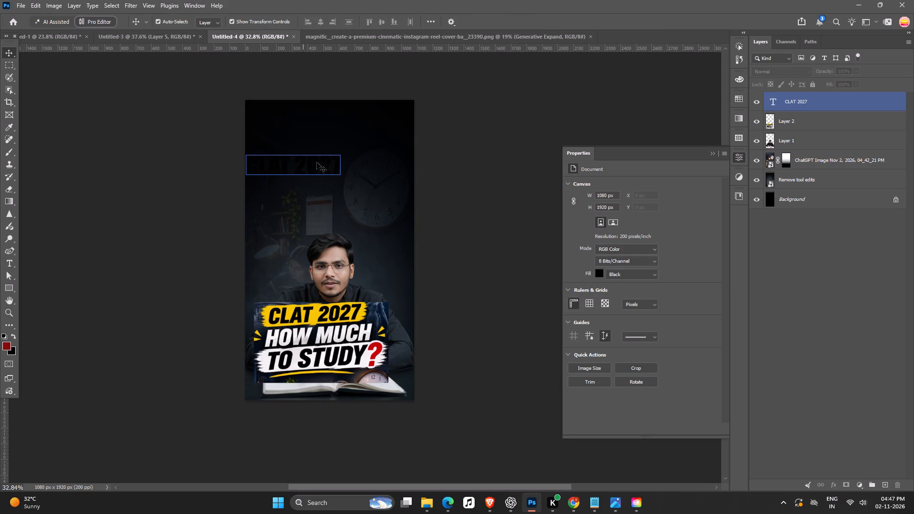
pyautogui.moveTo(317, 162); pyautogui.dragTo(343, 154)
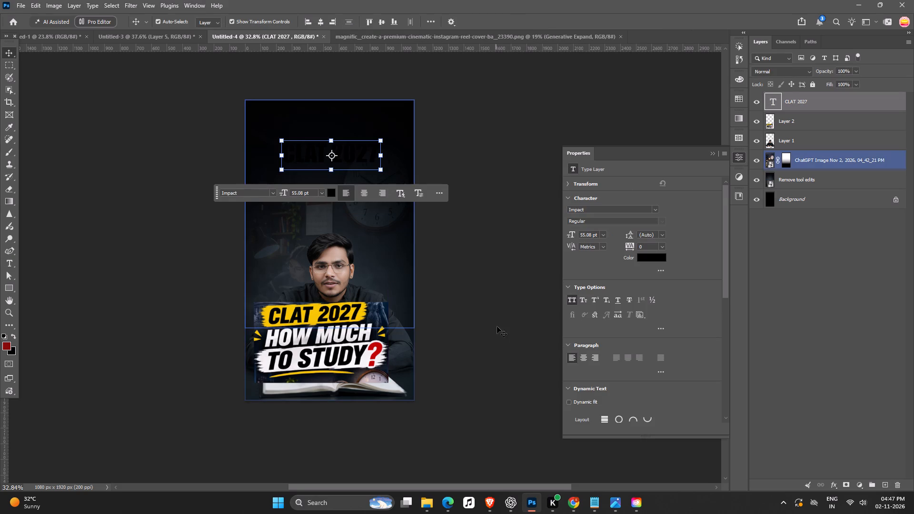
# Change the CLAT 2027 text colour to white.
pyautogui.click(664, 258)
pyautogui.moveTo(612, 325); pyautogui.dragTo(580, 299)
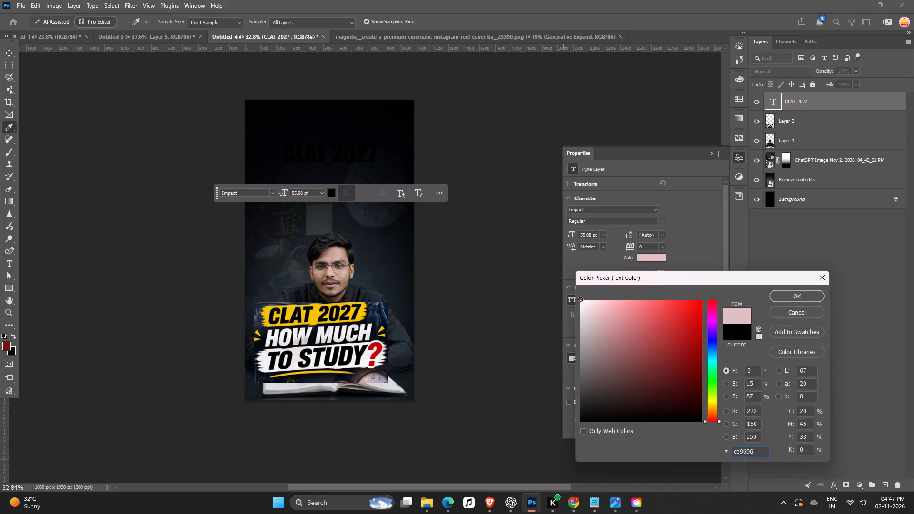
pyautogui.moveTo(580, 299); pyautogui.dragTo(573, 291)
pyautogui.moveTo(795, 294); pyautogui.dragTo(790, 291)
pyautogui.click(553, 120)
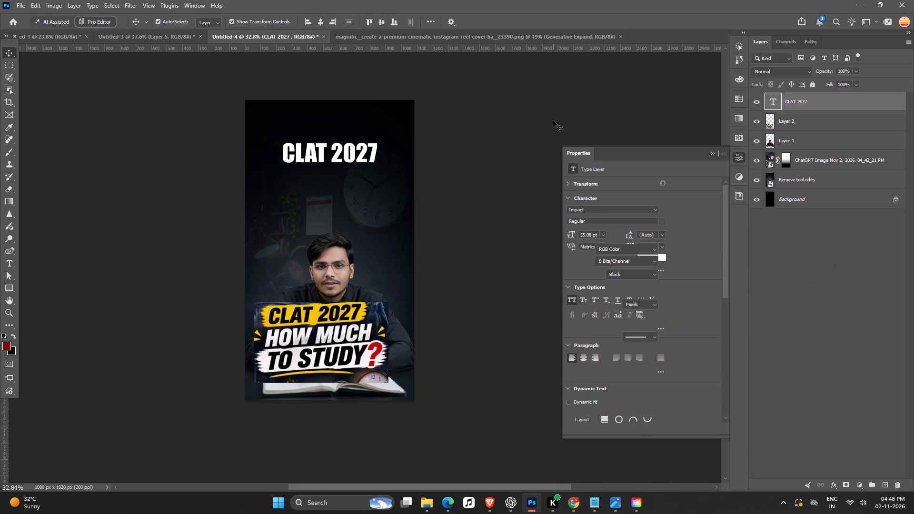
# Draw a black rectangle about 668 × 178 px around the CLAT 2027 text at X 199 px, Y 248 px.
pyautogui.keyDown('ctrl'); pyautogui.scroll(-7, 479, 237); pyautogui.keyUp('ctrl')
pyautogui.press('space')
pyautogui.moveTo(359, 253); pyautogui.dragTo(359, 248)
pyautogui.keyDown('ctrl'); pyautogui.scroll(4, 318, 298); pyautogui.keyUp('ctrl')
pyautogui.press('space')
pyautogui.moveTo(271, 278); pyautogui.dragTo(280, 265)
pyautogui.keyDown('ctrl'); pyautogui.scroll(4, 356, 271); pyautogui.keyUp('ctrl')
pyautogui.press('space')
pyautogui.moveTo(358, 270); pyautogui.dragTo(328, 344)
pyautogui.click(5, 291)
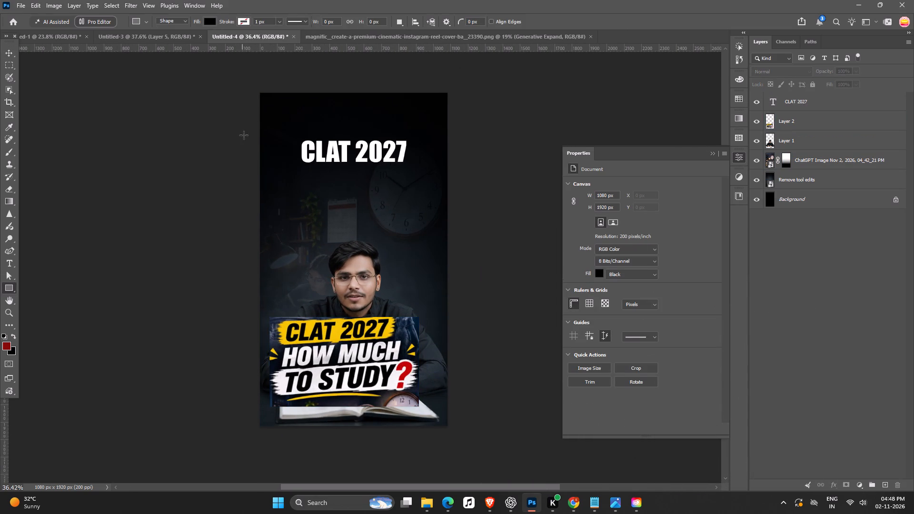
pyautogui.moveTo(295, 136); pyautogui.dragTo(411, 167)
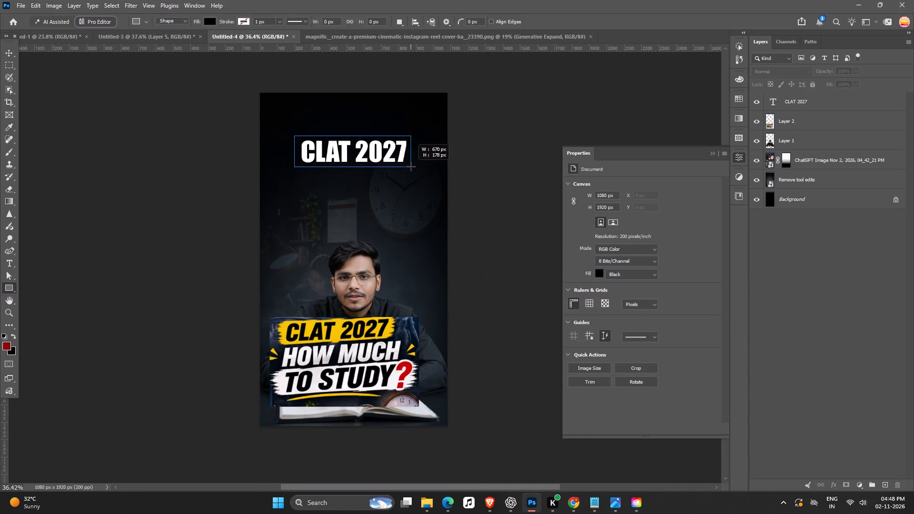
pyautogui.moveTo(411, 167); pyautogui.dragTo(410, 167)
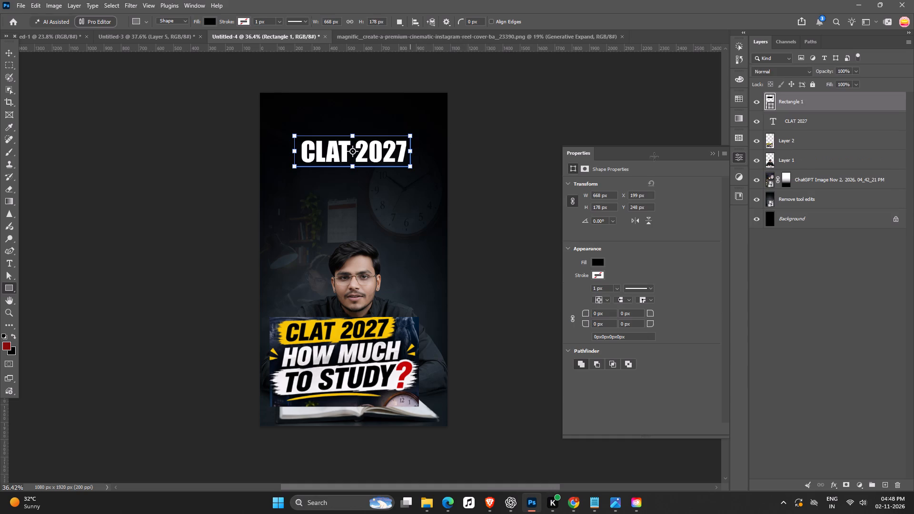
# Fill the rectangle with the yellow sampled from the reference title and move it behind the CLAT 2027 text, below Layer 2.
pyautogui.doubleClick(767, 99)
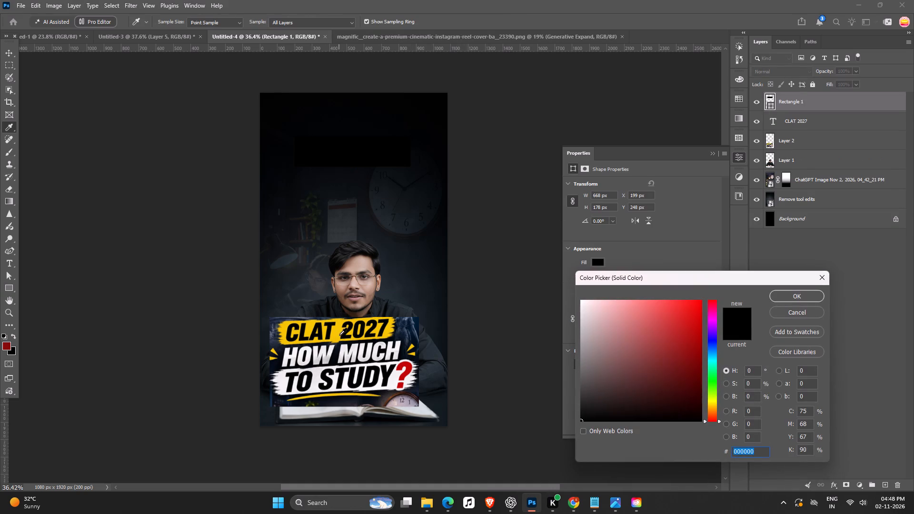
pyautogui.click(339, 335)
pyautogui.click(779, 299)
pyautogui.hotkey('ctrl', '[')
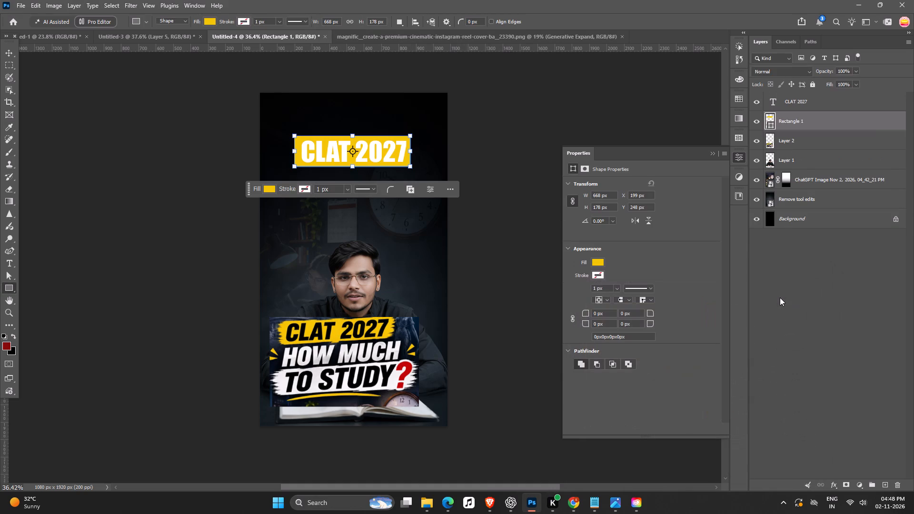
pyautogui.hotkey('ctrl', '[')
pyautogui.press('v')
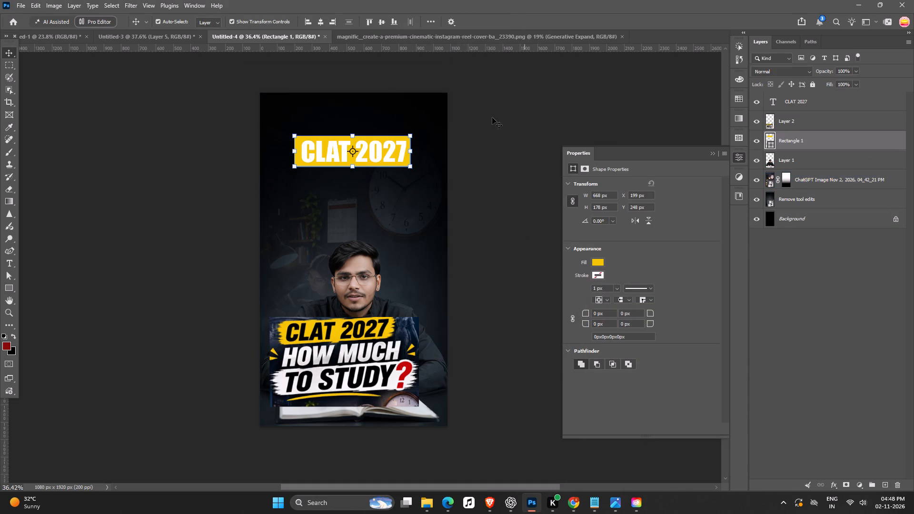
pyautogui.click(525, 110)
# Change the CLAT 2027 text colour to black.
pyautogui.click(357, 145)
pyautogui.click(648, 256)
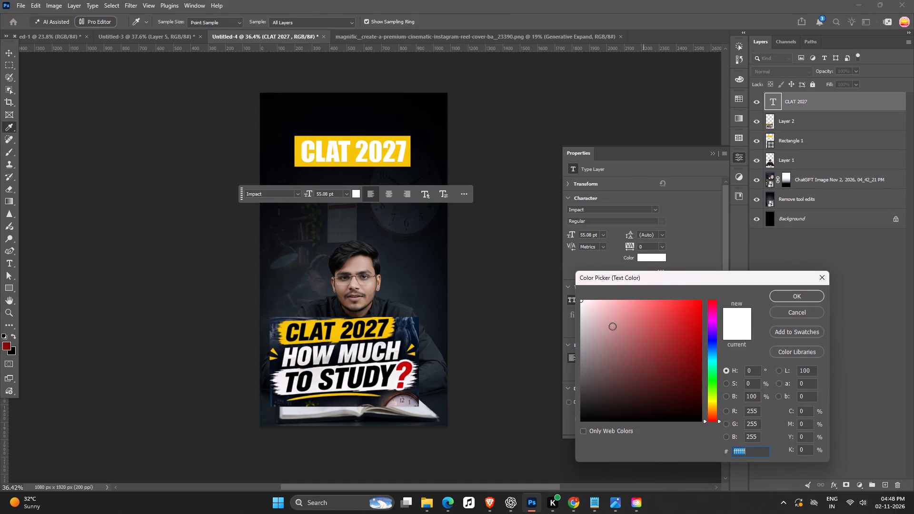
pyautogui.moveTo(613, 333); pyautogui.dragTo(530, 504)
pyautogui.click(782, 298)
pyautogui.click(515, 107)
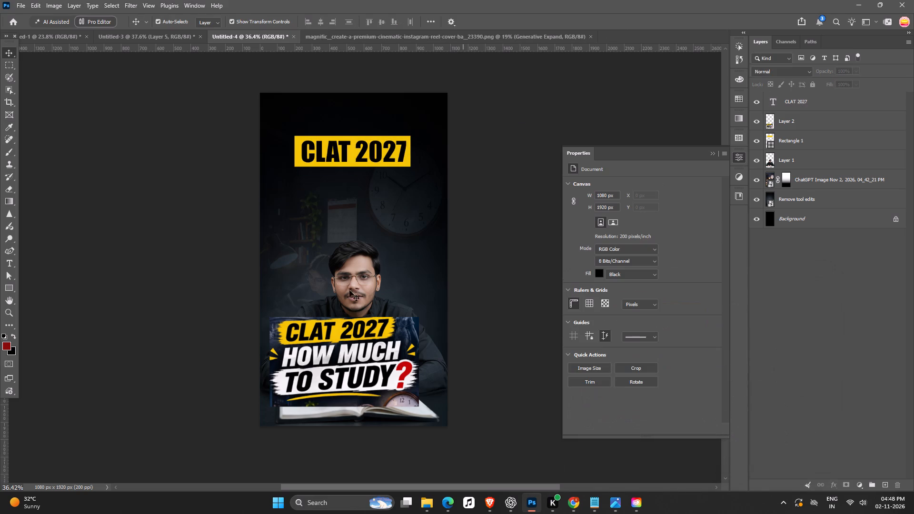
# Duplicate the CLAT 2027 text directly below the yellow rectangle and change the copy's wording to how much.
pyautogui.press('space')
pyautogui.press('space')
pyautogui.press('space')
pyautogui.press('space')
pyautogui.click(341, 352)
pyautogui.keyDown('alt'); pyautogui.moveTo(378, 147); pyautogui.dragTo(376, 173); pyautogui.keyUp('alt')
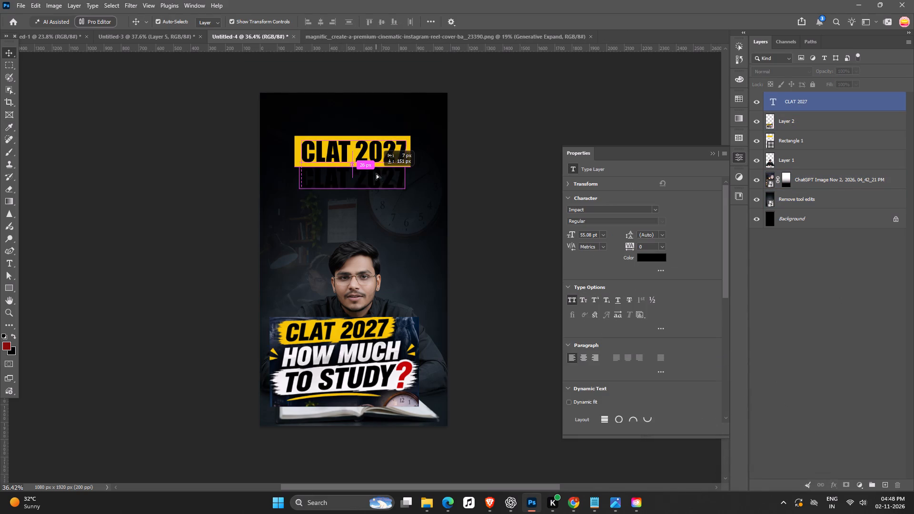
pyautogui.keyDown('alt'); pyautogui.moveTo(376, 173); pyautogui.dragTo(378, 178); pyautogui.keyUp('alt')
pyautogui.doubleClick(378, 178)
pyautogui.press('BackSpace')
pyautogui.press('BackSpace')
pyautogui.press('BackSpace')
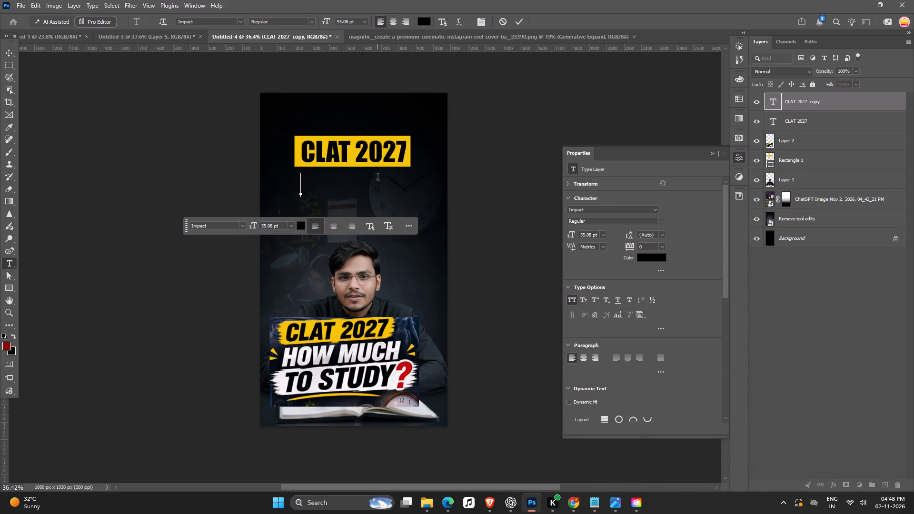
pyautogui.write('how')
pyautogui.press('space')
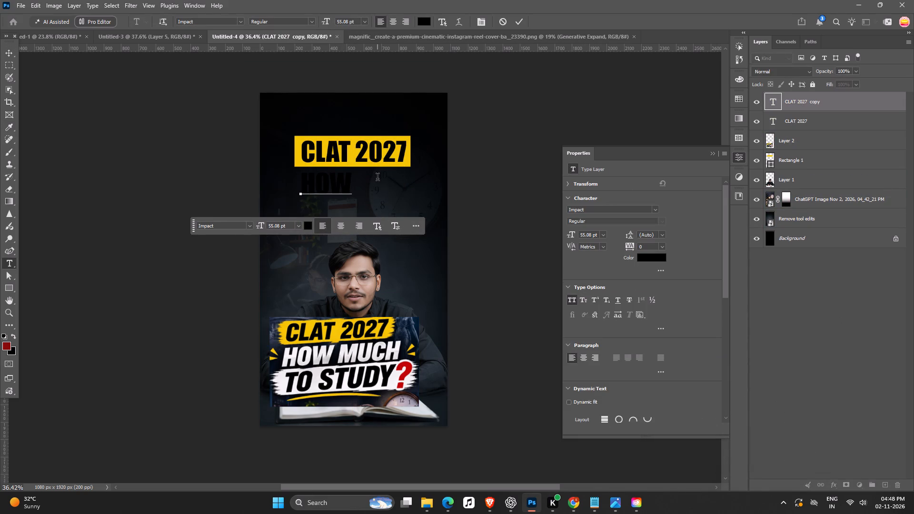
pyautogui.write('mu')
pyautogui.write('ch')
pyautogui.press('Return')
# Change the HOW MUCH text colour to white.
pyautogui.hotkey('alt', 'BackSpace')
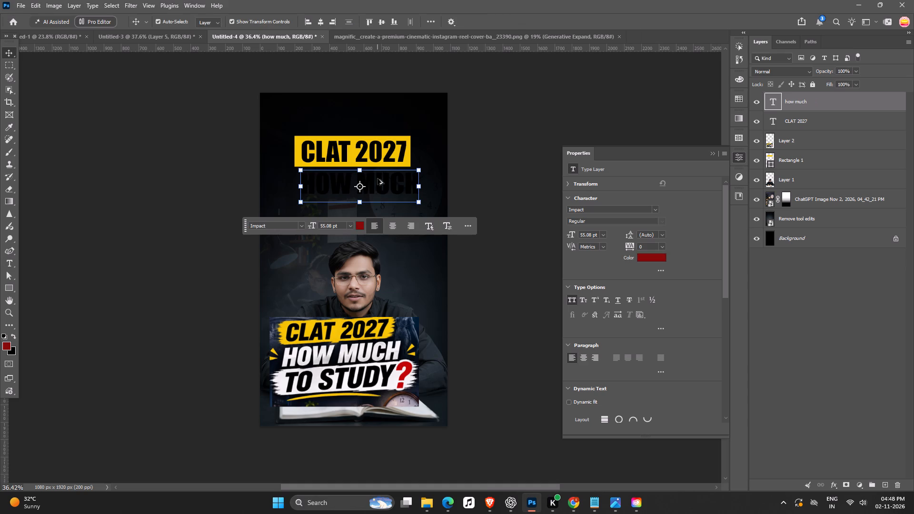
pyautogui.click(654, 256)
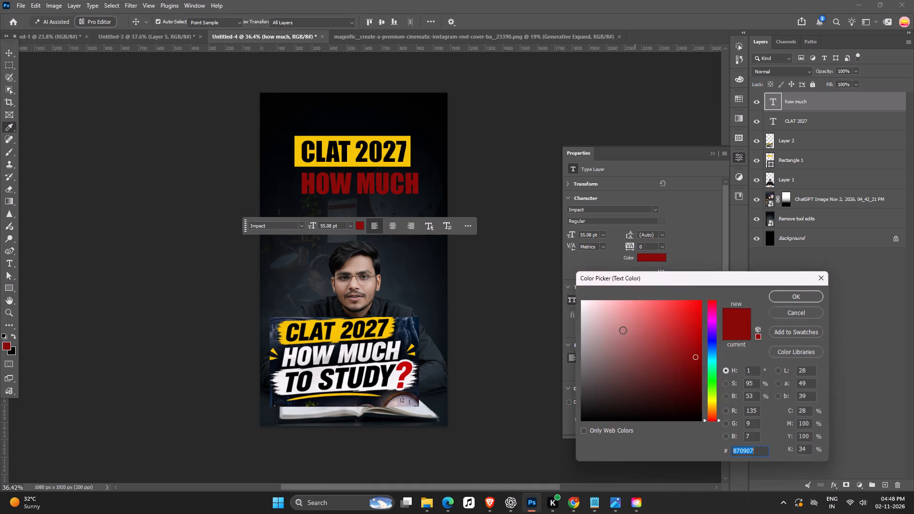
pyautogui.moveTo(620, 338); pyautogui.dragTo(537, 257)
pyautogui.click(787, 298)
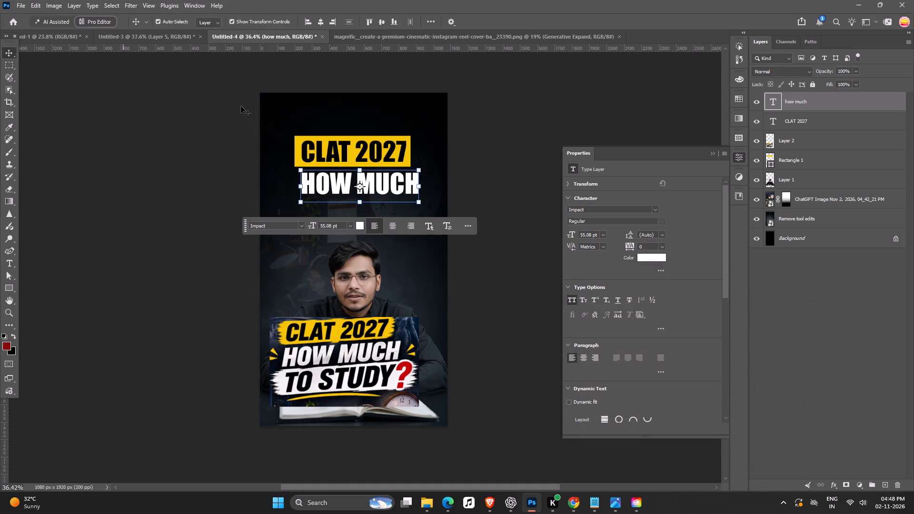
# Enlarge the HOW MUCH text to 72.48 pt and centre it beneath the yellow CLAT 2027 box.
pyautogui.keyDown('alt'); pyautogui.moveTo(420, 171); pyautogui.dragTo(437, 160); pyautogui.keyUp('alt')
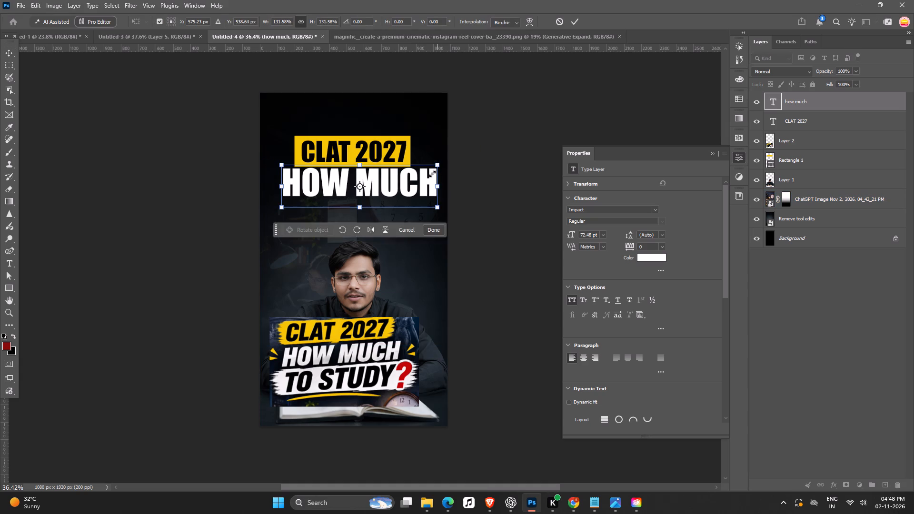
pyautogui.moveTo(427, 176); pyautogui.dragTo(422, 177)
pyautogui.press('Return')
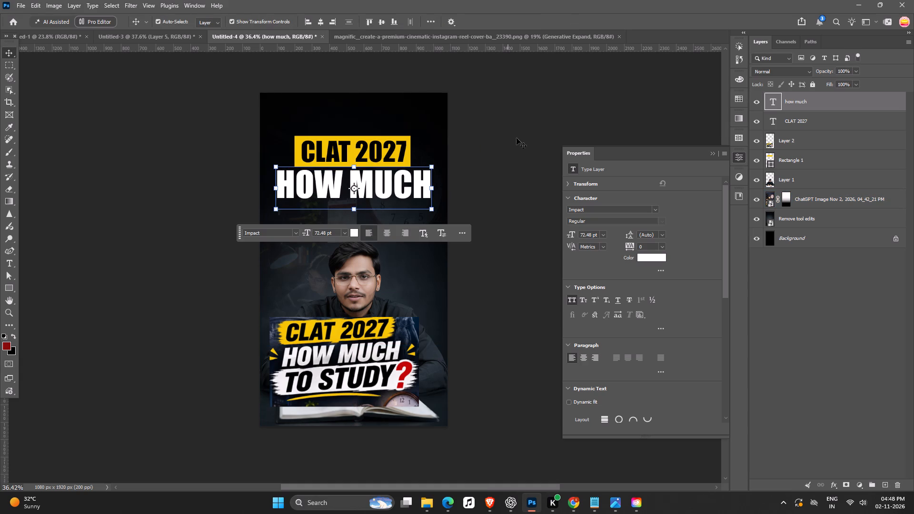
pyautogui.click(524, 114)
# Duplicate the HOW MUCH text directly below itself and change the copy's wording to to study?
pyautogui.press('space')
pyautogui.press('space')
pyautogui.press('space')
pyautogui.press('space')
pyautogui.moveTo(417, 212); pyautogui.dragTo(440, 209)
pyautogui.keyDown('alt'); pyautogui.moveTo(407, 182); pyautogui.dragTo(407, 204); pyautogui.keyUp('alt')
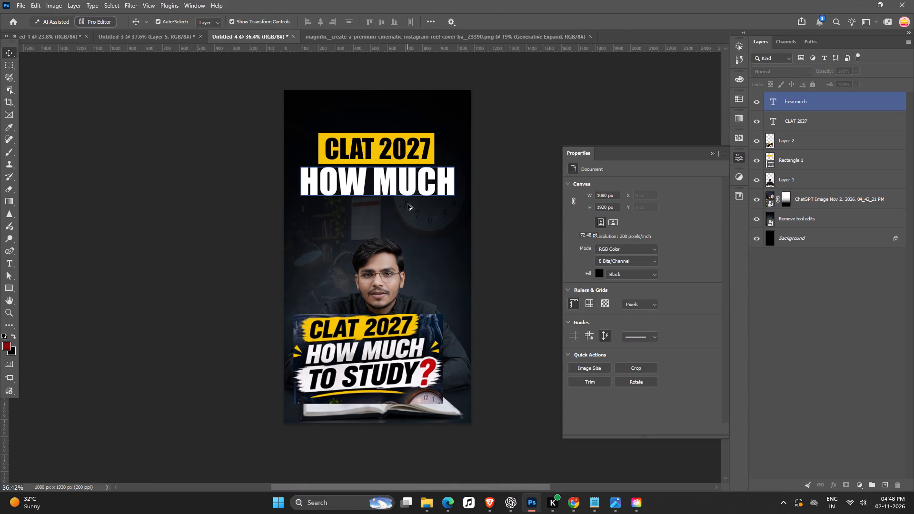
pyautogui.keyDown('alt'); pyautogui.moveTo(407, 204); pyautogui.dragTo(409, 220); pyautogui.keyUp('alt')
pyautogui.doubleClick(409, 220)
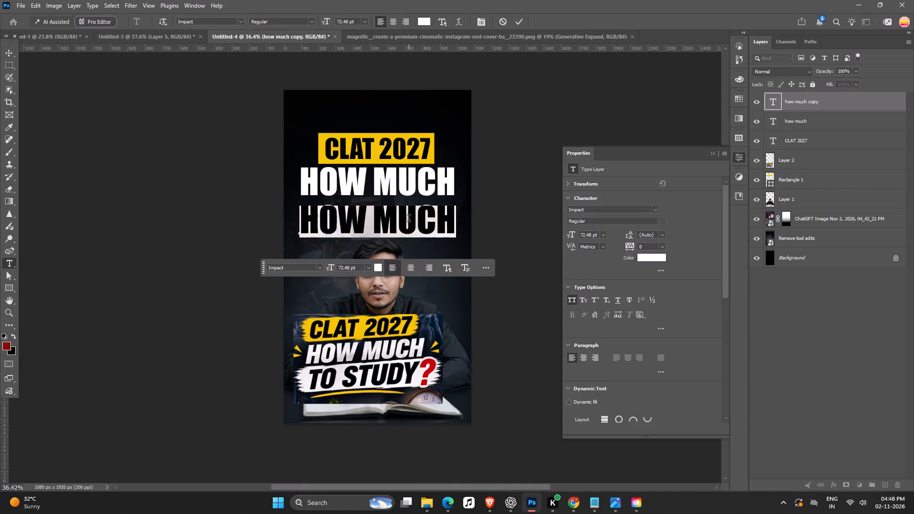
pyautogui.press('BackSpace')
pyautogui.press('BackSpace')
pyautogui.write('to')
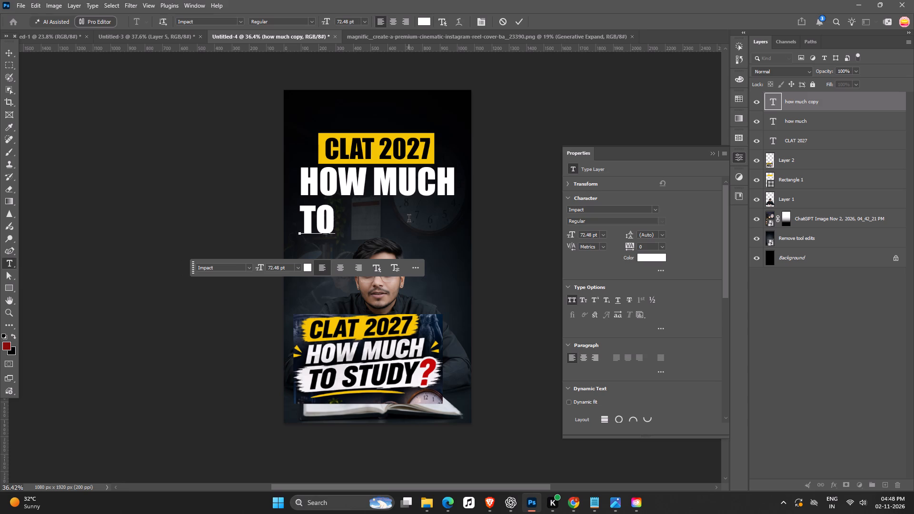
pyautogui.press('space')
pyautogui.write('sta')
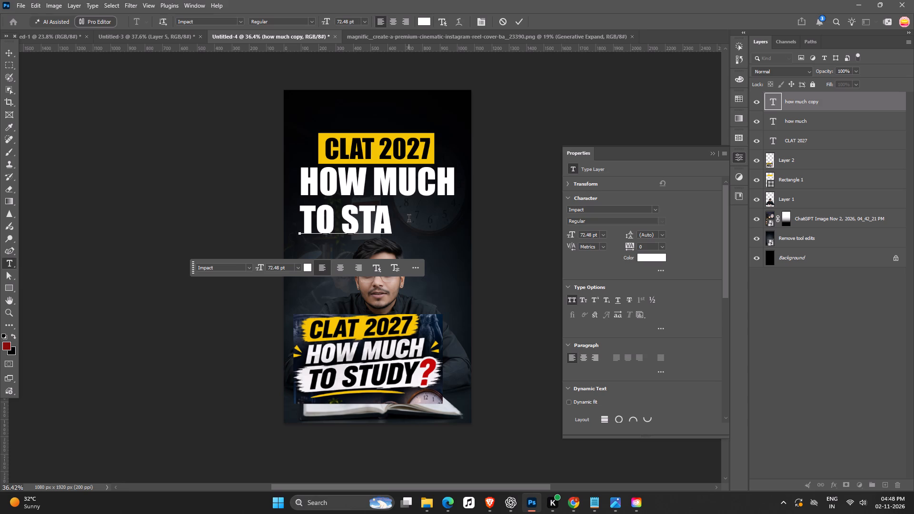
pyautogui.press('BackSpace')
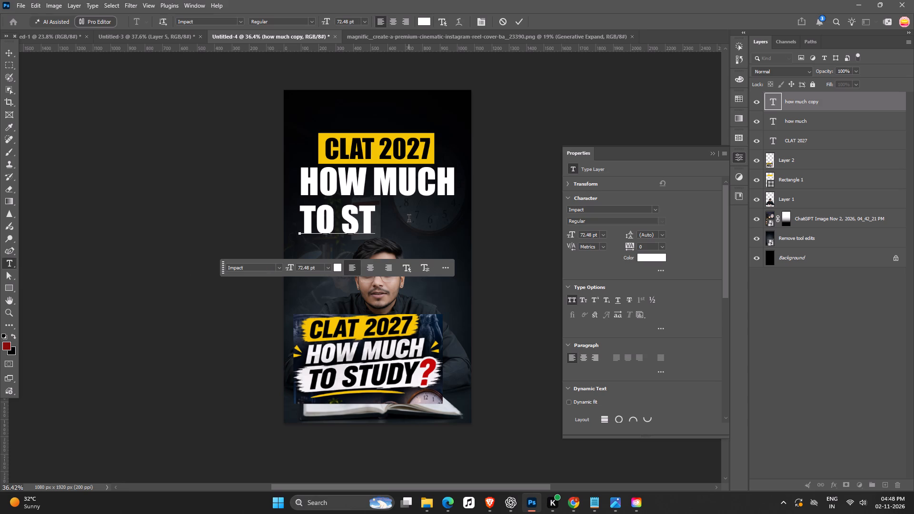
pyautogui.press('u')
pyautogui.write('dy')
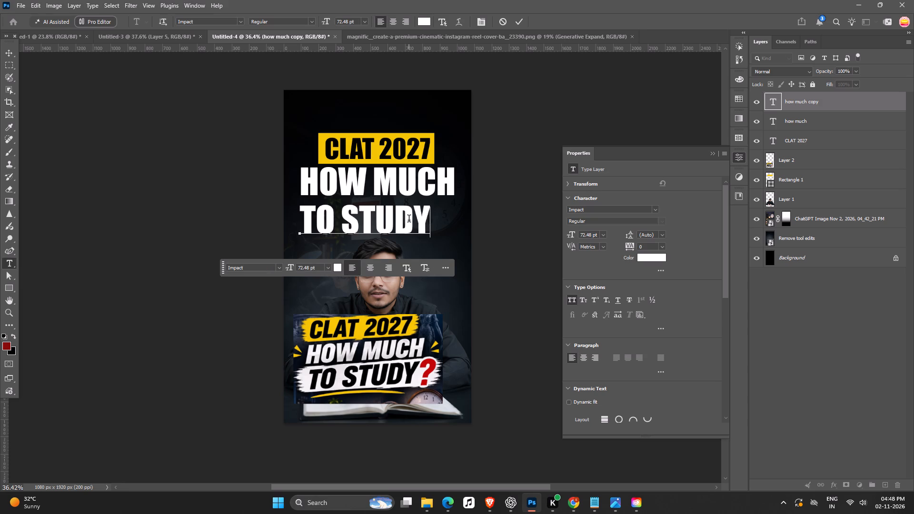
pyautogui.hotkey('shift', '?')
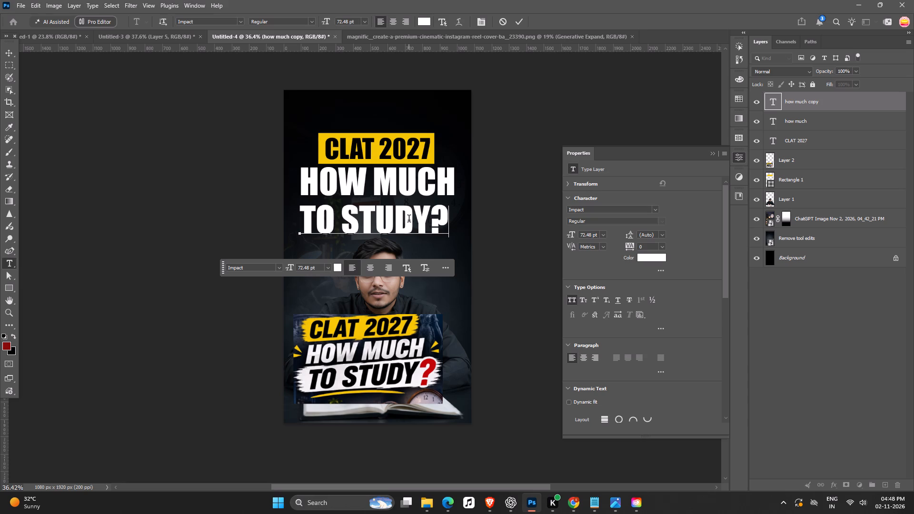
pyautogui.press('Return')
pyautogui.click(504, 137)
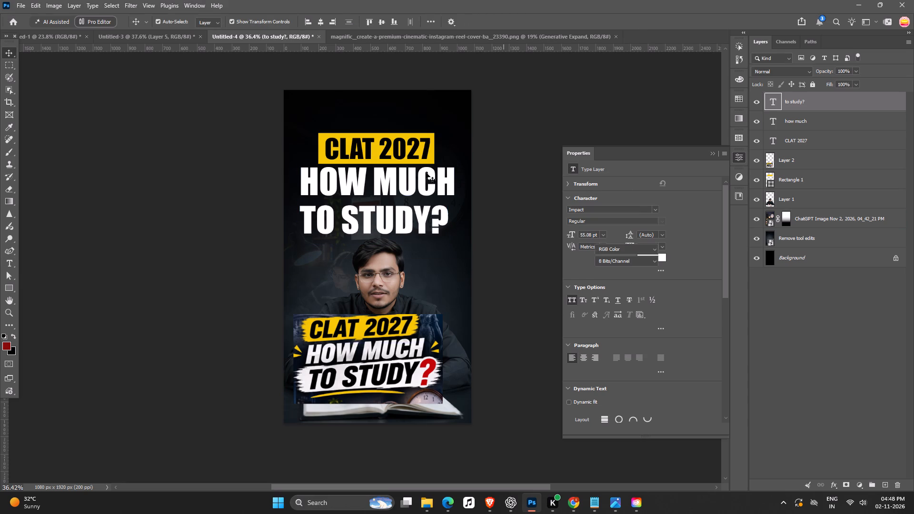
# Set the HOW MUCH text's font to a Atomic Md.
pyautogui.press('space')
pyautogui.press('space')
pyautogui.moveTo(471, 236); pyautogui.dragTo(403, 225)
pyautogui.click(374, 173)
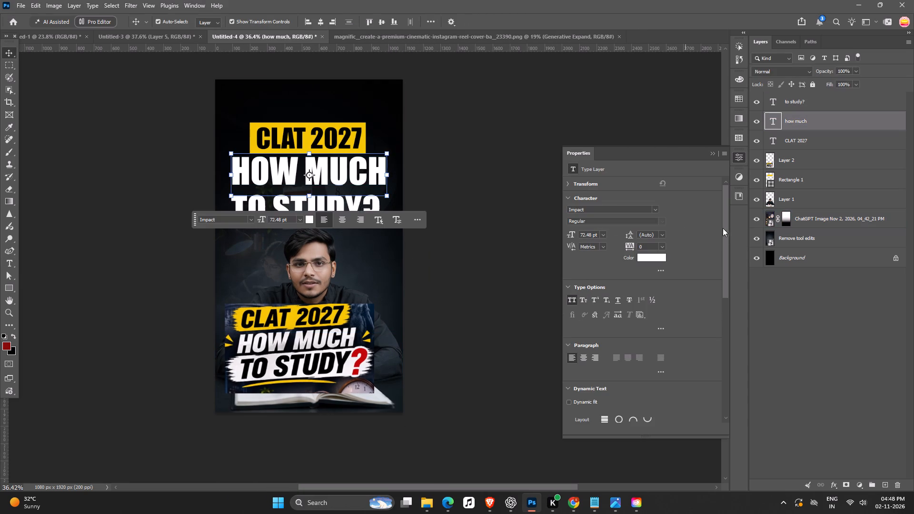
pyautogui.click(657, 208)
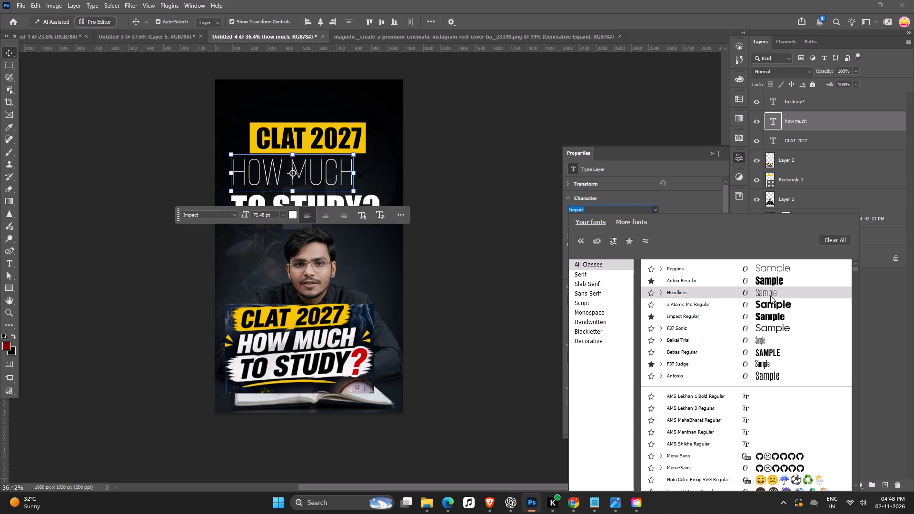
pyautogui.click(770, 309)
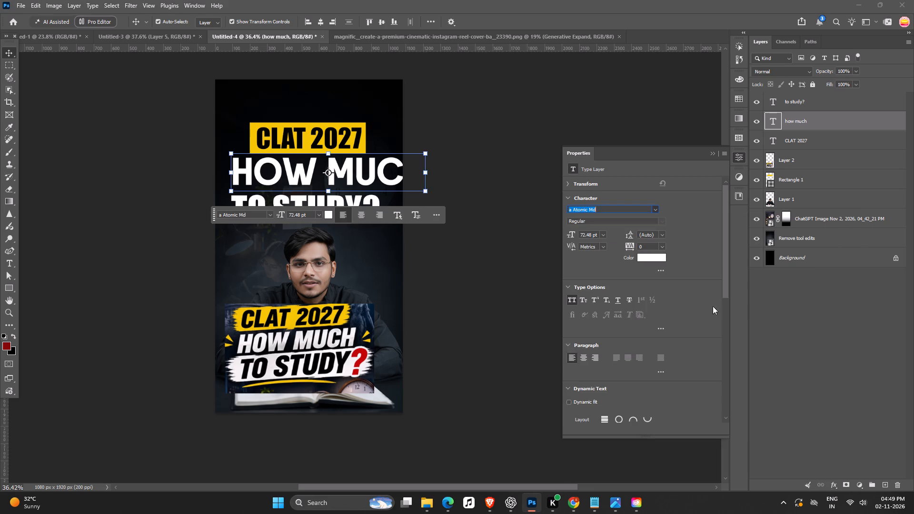
# Scale the HOW MUCH text down to 60.96 pt and centre it horizontally on the canvas, just beneath CLAT 2027.
pyautogui.keyDown('alt'); pyautogui.moveTo(425, 154); pyautogui.dragTo(410, 158); pyautogui.keyUp('alt')
pyautogui.moveTo(391, 181); pyautogui.dragTo(371, 183)
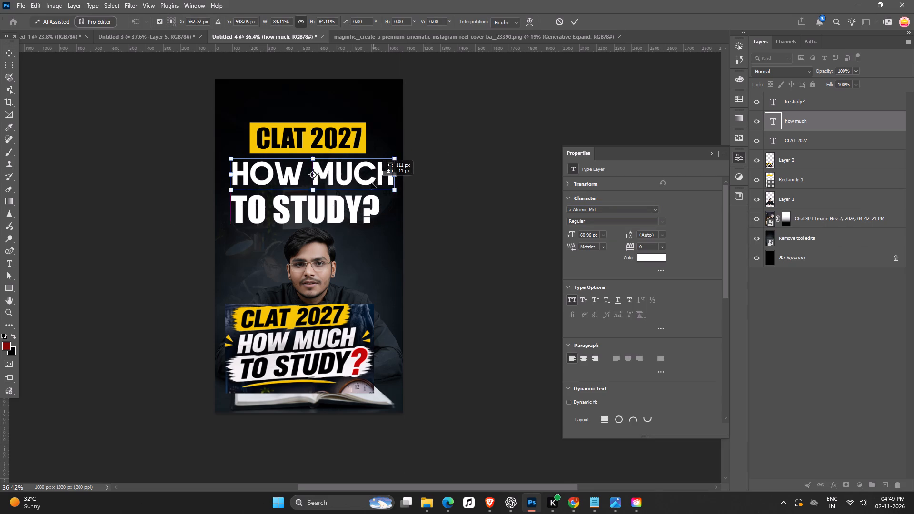
pyautogui.moveTo(371, 183); pyautogui.dragTo(371, 181)
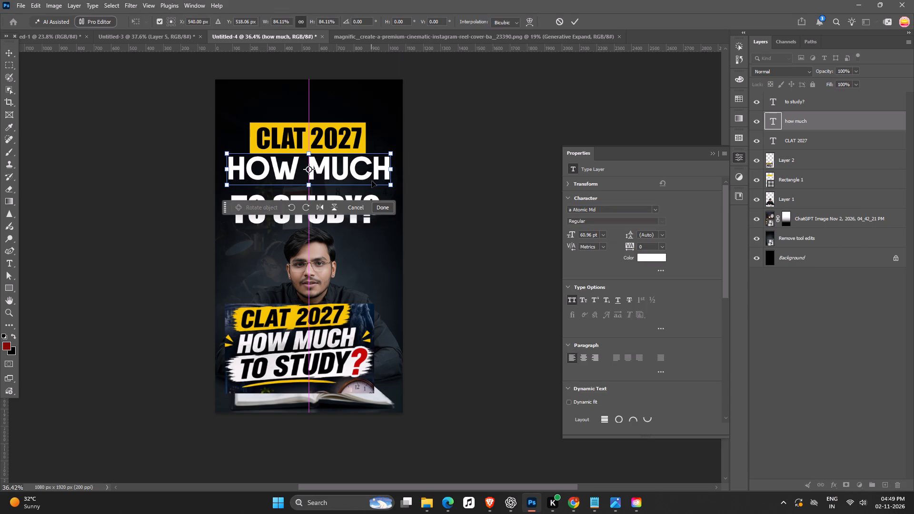
pyautogui.press('Return')
pyautogui.click(466, 88)
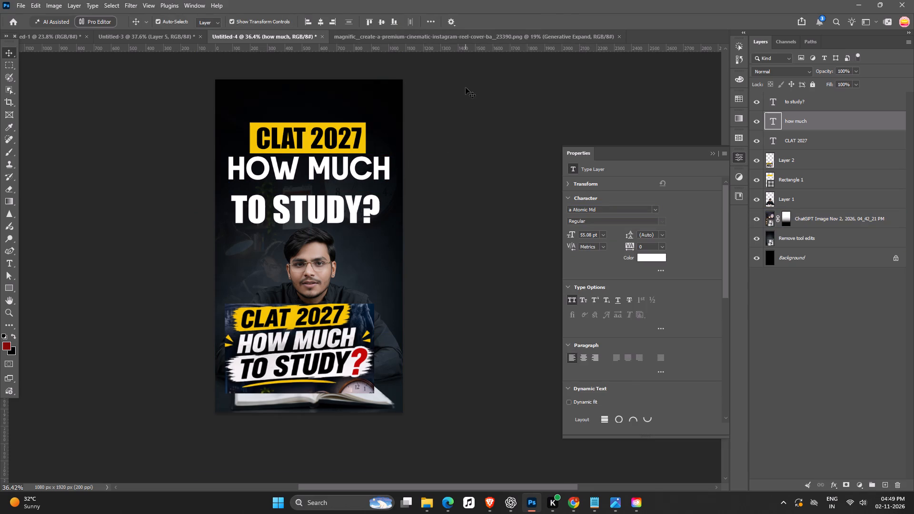
# Set the TO STUDY? text's font to F37 Sonic in the ExtraBold style.
pyautogui.press('space')
pyautogui.moveTo(458, 188); pyautogui.dragTo(451, 193)
pyautogui.click(329, 208)
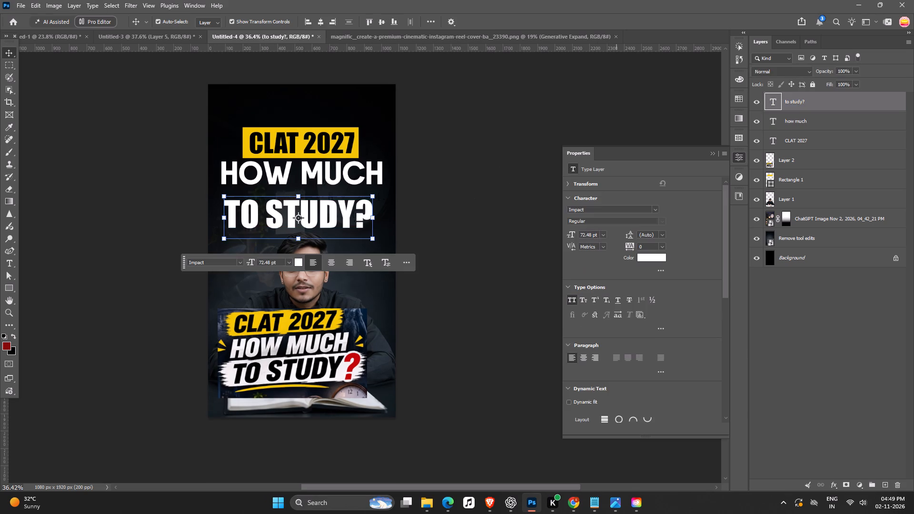
pyautogui.click(320, 181)
pyautogui.click(477, 212)
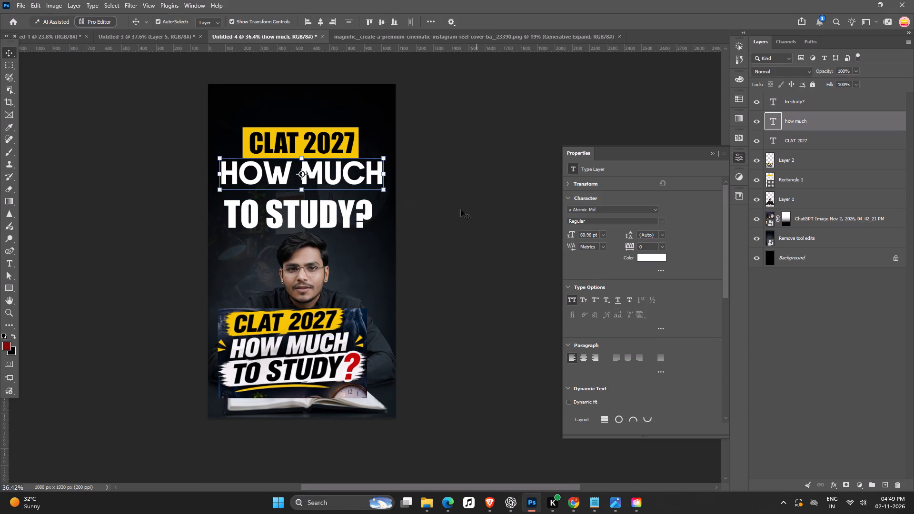
pyautogui.click(310, 217)
pyautogui.click(654, 210)
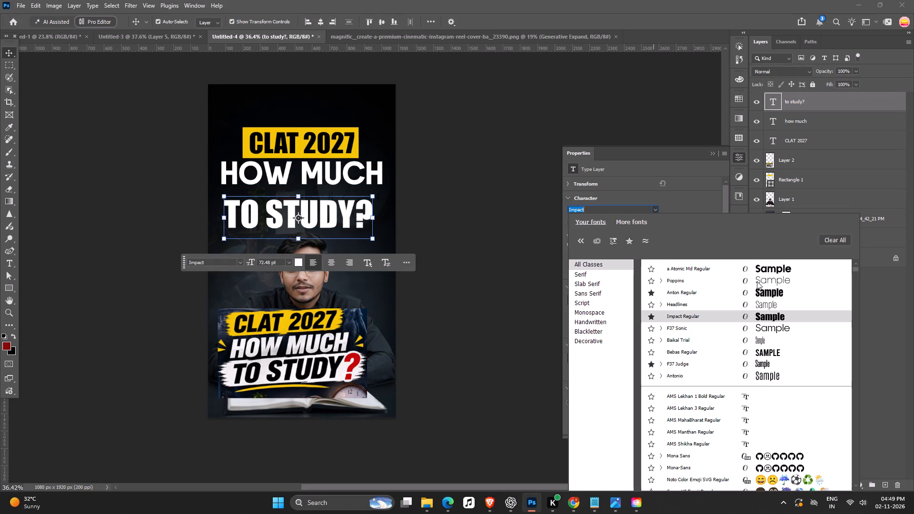
pyautogui.click(768, 326)
pyautogui.click(664, 221)
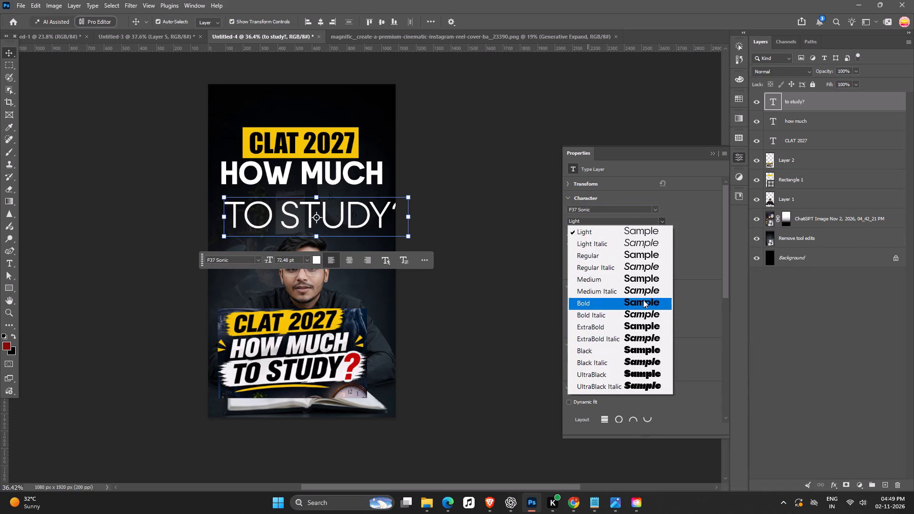
pyautogui.click(645, 331)
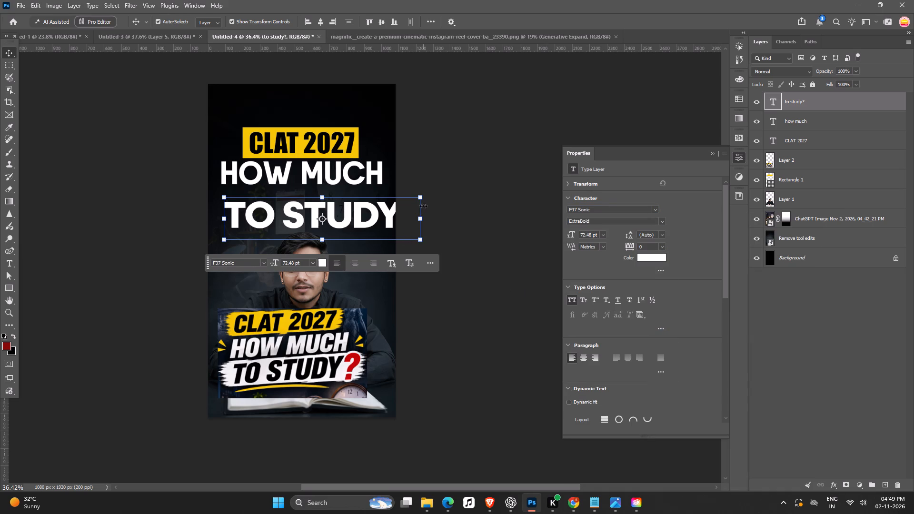
# Scale the TO STUDY? text down to 56.41 pt and centre it horizontally close beneath HOW MUCH.
pyautogui.keyDown('alt'); pyautogui.moveTo(421, 198); pyautogui.dragTo(399, 203); pyautogui.keyUp('alt')
pyautogui.moveTo(373, 221); pyautogui.dragTo(352, 208)
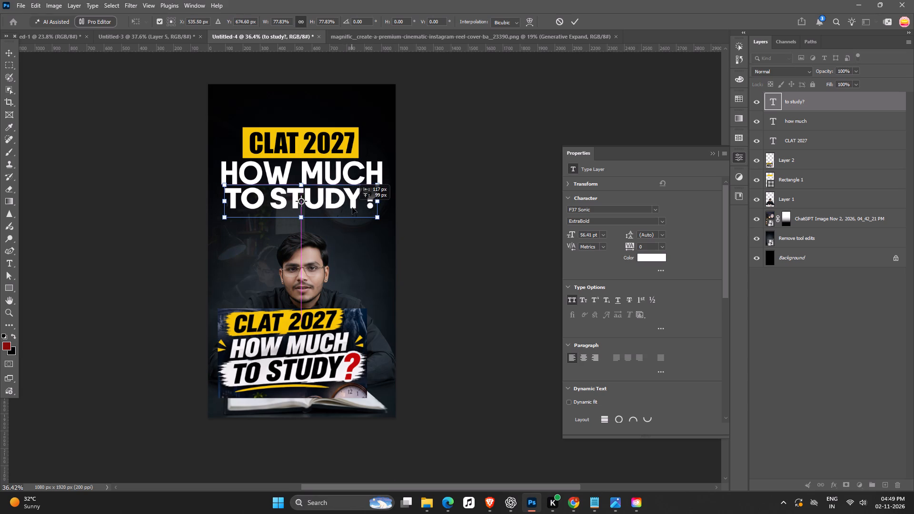
pyautogui.moveTo(352, 208); pyautogui.dragTo(354, 208)
pyautogui.press('Return')
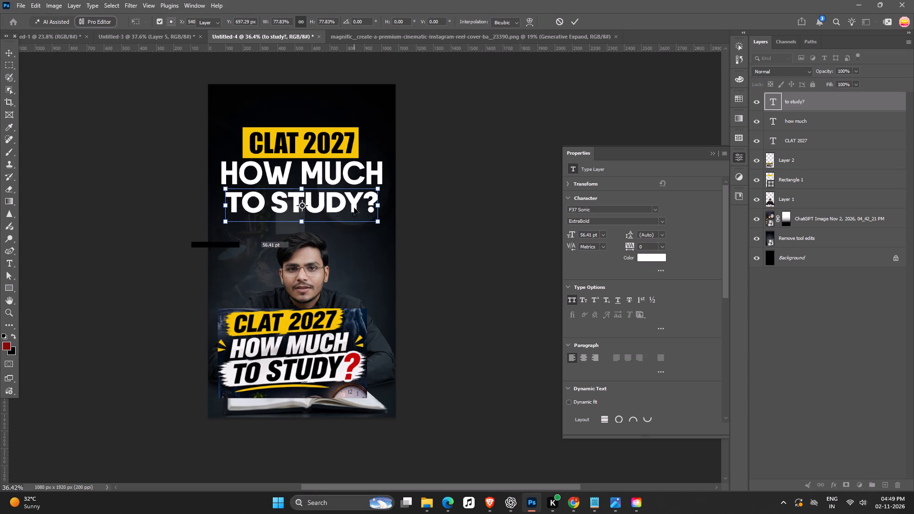
pyautogui.click(455, 324)
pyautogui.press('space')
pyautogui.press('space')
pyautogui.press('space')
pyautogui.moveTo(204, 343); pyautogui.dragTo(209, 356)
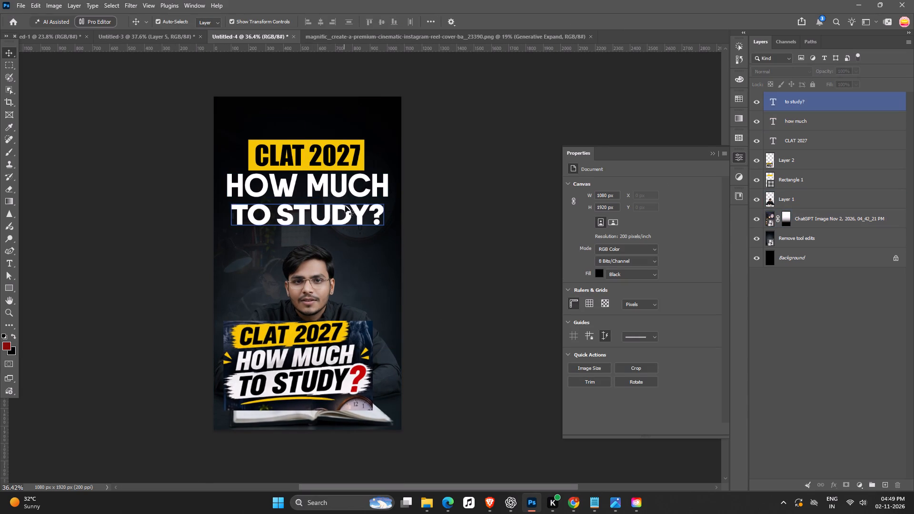
# Delete the HOW MUCH text and put a duplicate of the TO STUDY? text in its place, directly above the original.
pyautogui.click(355, 185)
pyautogui.press('Delete')
pyautogui.click(547, 273)
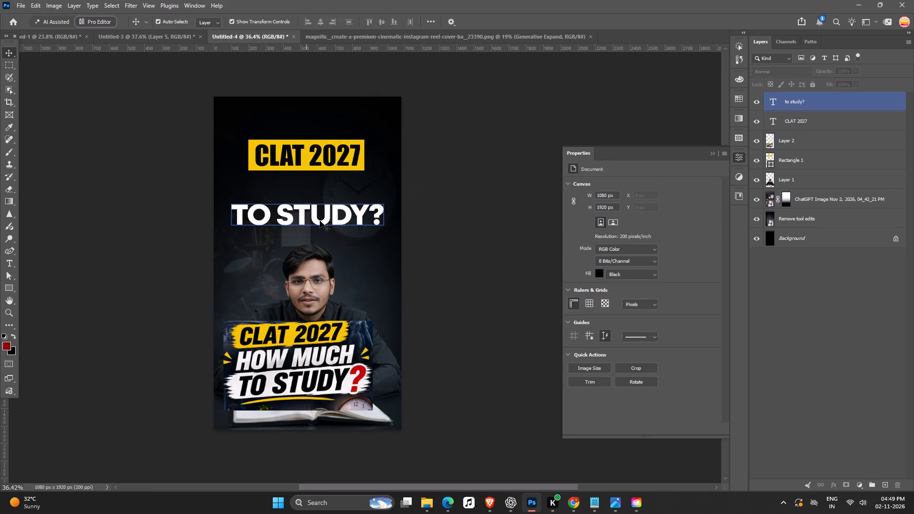
pyautogui.keyDown('alt'); pyautogui.moveTo(332, 218); pyautogui.dragTo(335, 191); pyautogui.keyUp('alt')
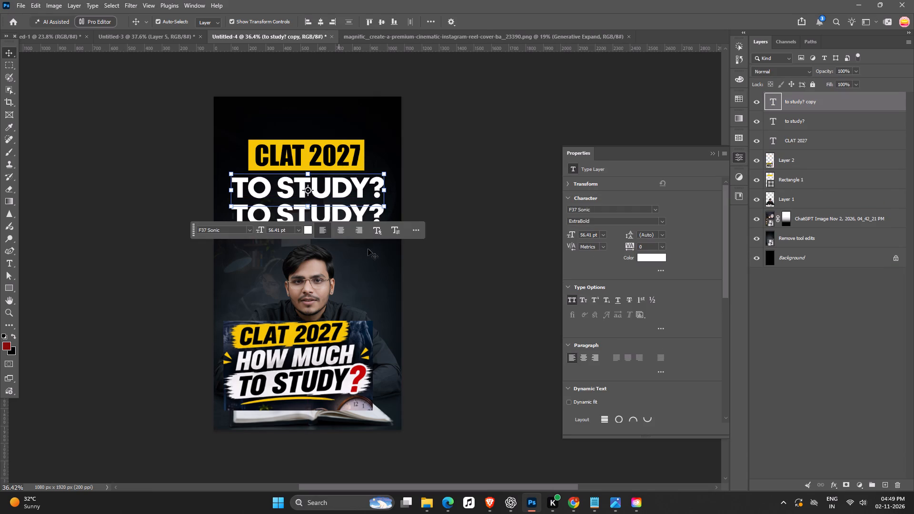
# Copy HOW MUCH from the CLAT 2027 / HOW MUCH TO STUDY? cell in Chrome's design sheet and replace the duplicated text with it.
pyautogui.click(570, 503)
pyautogui.click(141, 365)
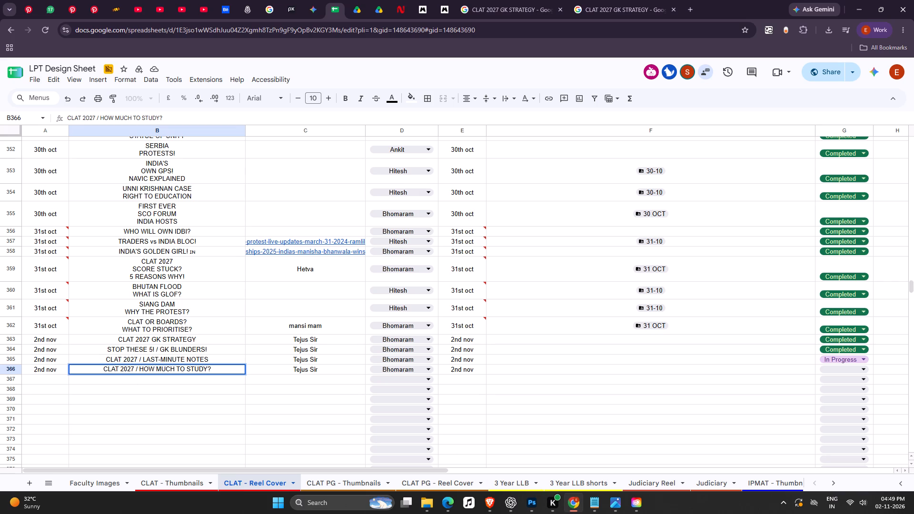
pyautogui.moveTo(139, 370); pyautogui.dragTo(175, 369)
pyautogui.hotkey('ctrl', 'c')
pyautogui.hotkey('ctrl', 'c')
pyautogui.hotkey('alt', 'Tab')
pyautogui.doubleClick(348, 189)
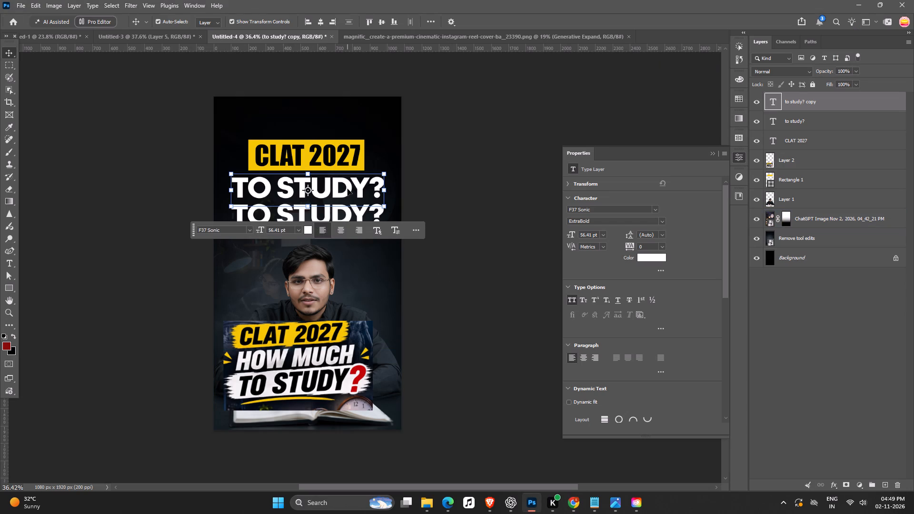
pyautogui.hotkey('ctrl', 'BackSpace')
pyautogui.hotkey('ctrl', 'BackSpace')
pyautogui.hotkey('ctrl', 'v')
pyautogui.press('Return')
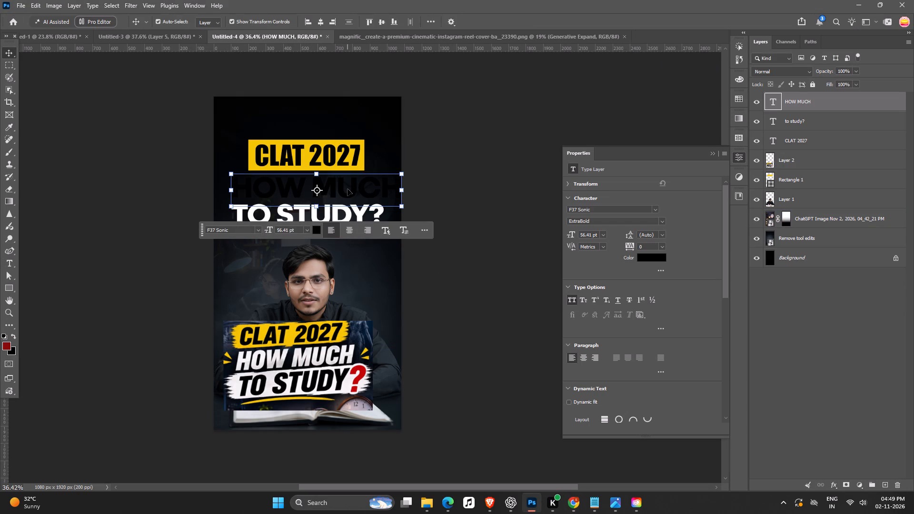
# Set the new HOW MUCH text's colour to white.
pyautogui.click(651, 261)
pyautogui.moveTo(615, 347); pyautogui.dragTo(569, 316)
pyautogui.moveTo(623, 324); pyautogui.dragTo(580, 296)
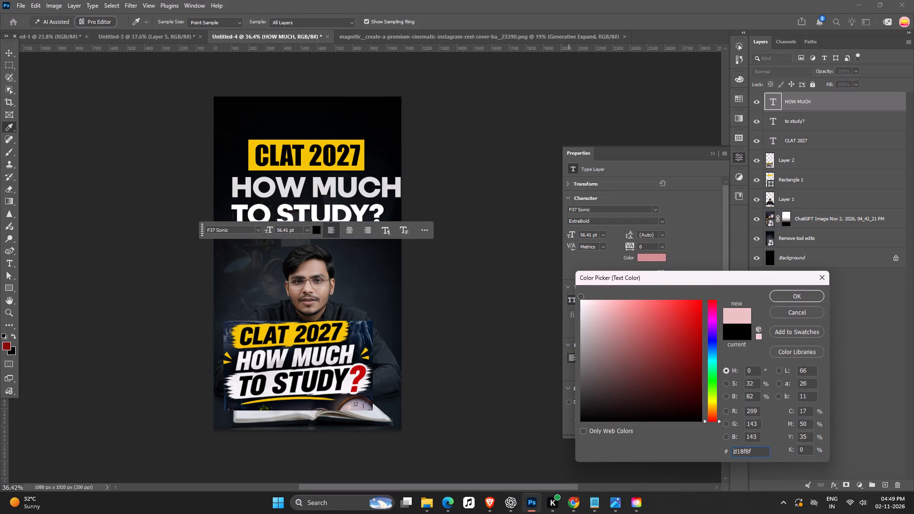
pyautogui.moveTo(580, 296); pyautogui.dragTo(568, 284)
pyautogui.click(783, 296)
pyautogui.click(506, 107)
# Centre the HOW MUCH text horizontally on the canvas between CLAT 2027 and TO STUDY?.
pyautogui.press('space')
pyautogui.moveTo(393, 186); pyautogui.dragTo(438, 165)
pyautogui.moveTo(407, 160); pyautogui.dragTo(399, 159)
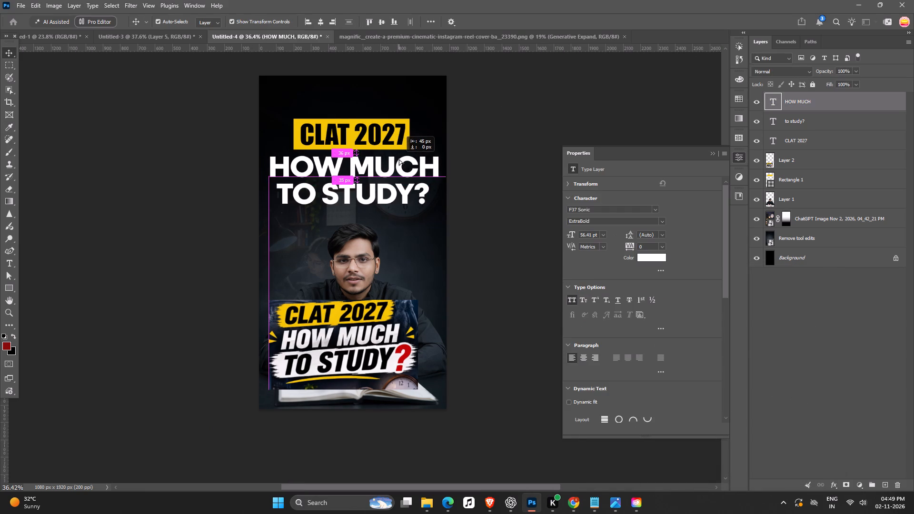
pyautogui.moveTo(399, 159); pyautogui.dragTo(403, 156)
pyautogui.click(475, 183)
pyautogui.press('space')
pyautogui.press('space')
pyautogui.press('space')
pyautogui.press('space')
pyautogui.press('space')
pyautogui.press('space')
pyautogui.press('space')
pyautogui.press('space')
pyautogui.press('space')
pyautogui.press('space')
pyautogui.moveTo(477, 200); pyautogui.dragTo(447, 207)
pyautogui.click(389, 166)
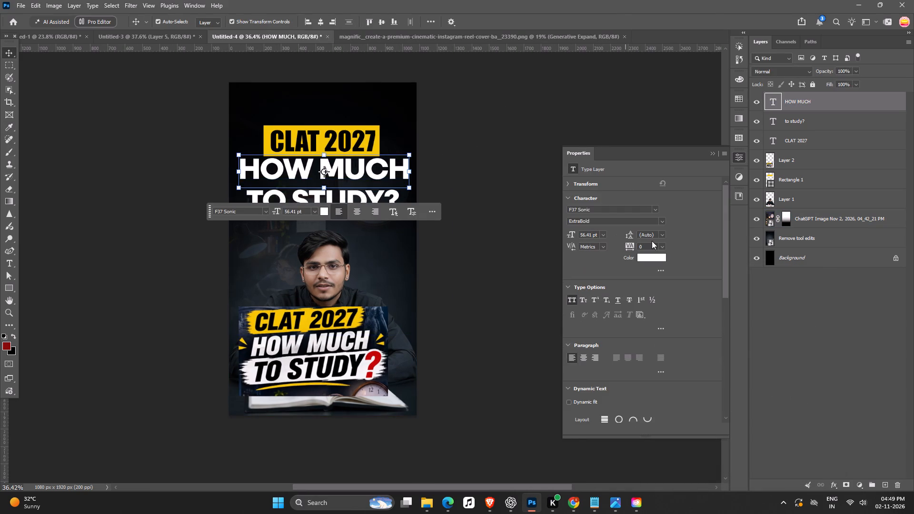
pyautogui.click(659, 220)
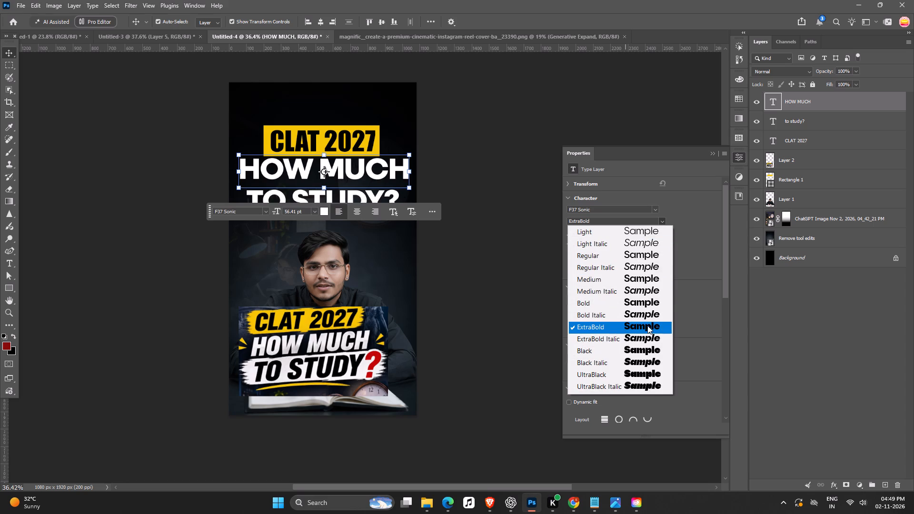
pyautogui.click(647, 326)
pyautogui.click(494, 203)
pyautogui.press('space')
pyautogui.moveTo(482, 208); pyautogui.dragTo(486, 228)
# Move the HOW MUCH text slightly down so it sits close above TO STUDY?.
pyautogui.moveTo(387, 183); pyautogui.dragTo(387, 188)
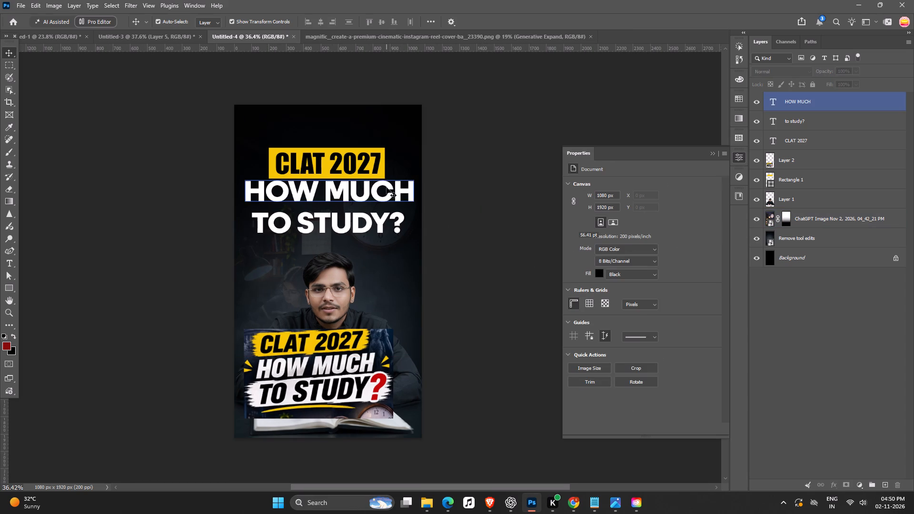
pyautogui.moveTo(387, 188); pyautogui.dragTo(386, 188)
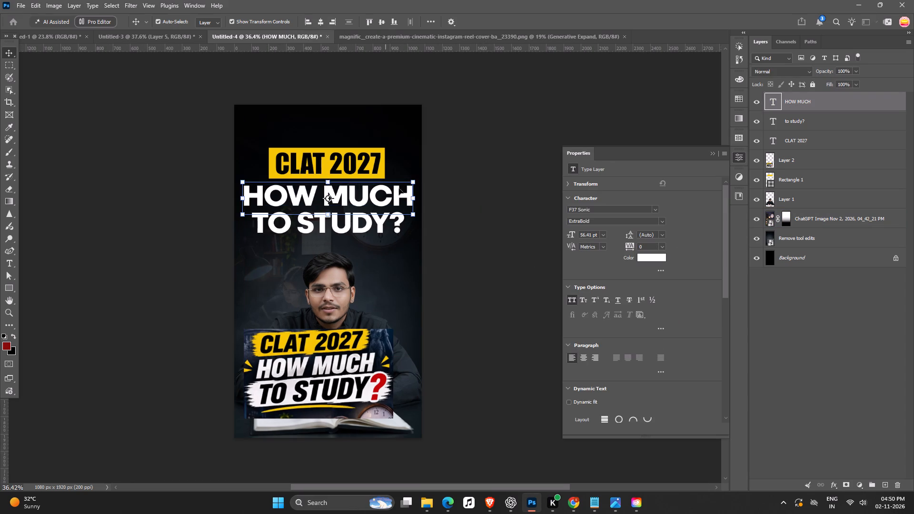
pyautogui.click(476, 232)
pyautogui.press('space')
pyautogui.press('space')
pyautogui.press('space')
pyautogui.press('space')
pyautogui.press('space')
pyautogui.press('space')
pyautogui.press('space')
pyautogui.click(476, 232)
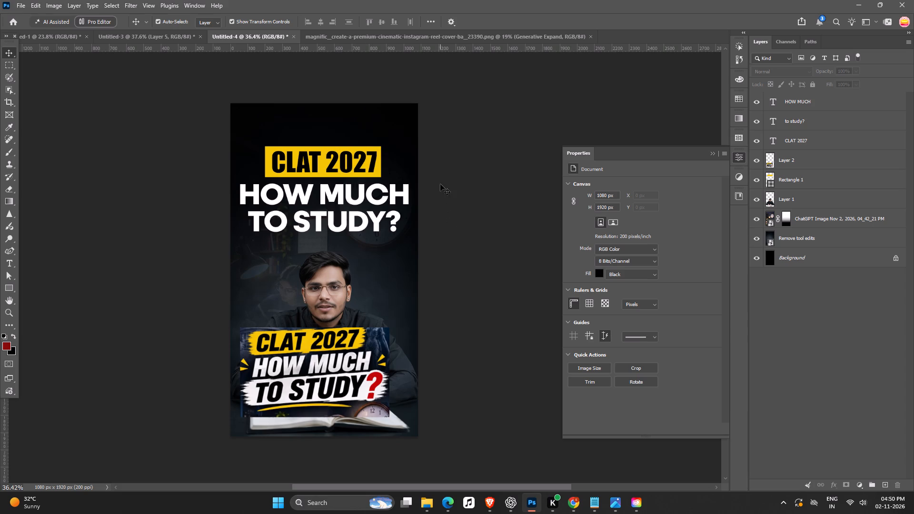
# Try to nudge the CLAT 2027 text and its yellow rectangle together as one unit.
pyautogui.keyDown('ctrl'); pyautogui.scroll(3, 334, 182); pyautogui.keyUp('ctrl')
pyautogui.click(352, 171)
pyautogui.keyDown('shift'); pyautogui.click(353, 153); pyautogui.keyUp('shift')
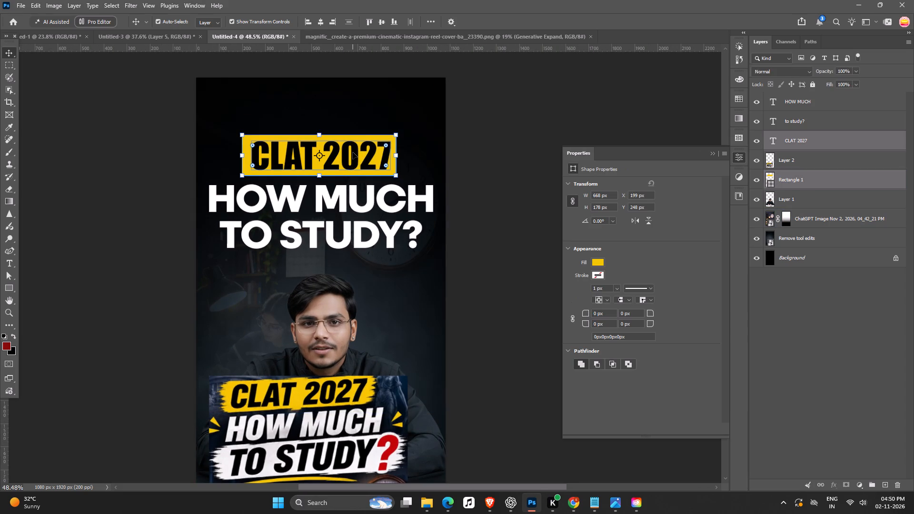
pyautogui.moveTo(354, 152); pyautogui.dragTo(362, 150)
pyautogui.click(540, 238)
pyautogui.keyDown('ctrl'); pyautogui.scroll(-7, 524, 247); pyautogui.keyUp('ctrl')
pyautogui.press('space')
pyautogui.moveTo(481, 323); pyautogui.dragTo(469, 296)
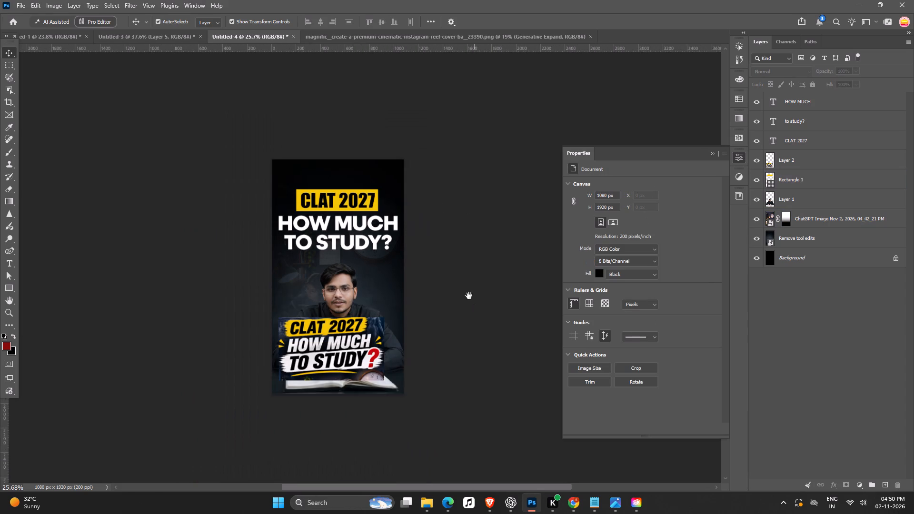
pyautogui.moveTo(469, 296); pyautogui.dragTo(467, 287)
# Place TUTORIAL REEL.png from the All Size Logos folder as the logo overlay filling the cover canvas.
pyautogui.click(430, 508)
pyautogui.moveTo(278, 443); pyautogui.dragTo(276, 438)
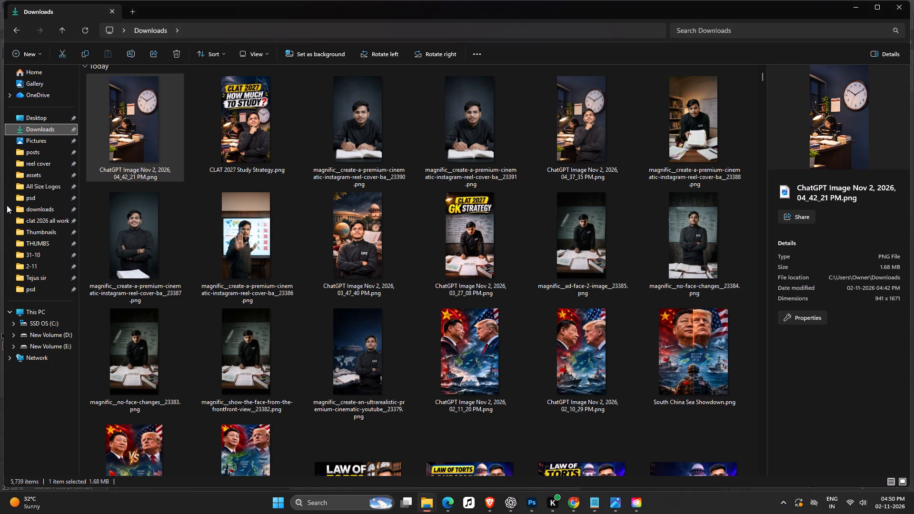
pyautogui.doubleClick(44, 188)
pyautogui.scroll(-12, 161, 256)
pyautogui.moveTo(272, 375); pyautogui.dragTo(274, 375)
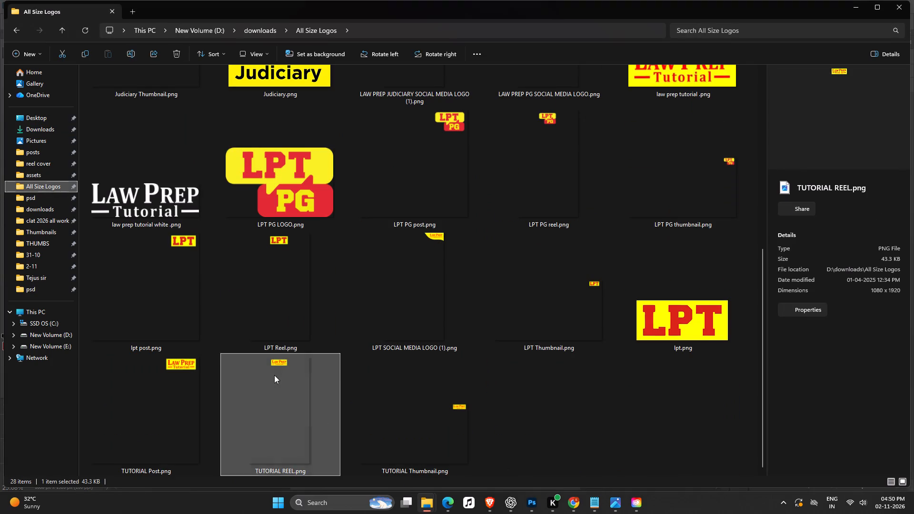
pyautogui.moveTo(274, 375); pyautogui.dragTo(310, 265)
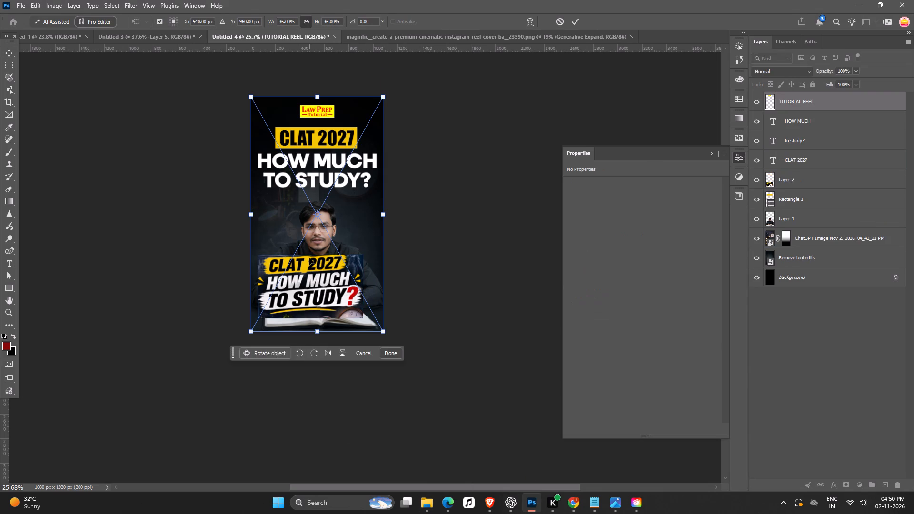
pyautogui.press('Return')
pyautogui.click(432, 125)
# Recolour the rectangle behind CLAT 2027 with the bright yellow sampled from the Law Prep Tutorial logo.
pyautogui.keyDown('ctrl'); pyautogui.scroll(5, 289, 197); pyautogui.keyUp('ctrl')
pyautogui.press('space')
pyautogui.moveTo(302, 195); pyautogui.dragTo(310, 260)
pyautogui.click(406, 197)
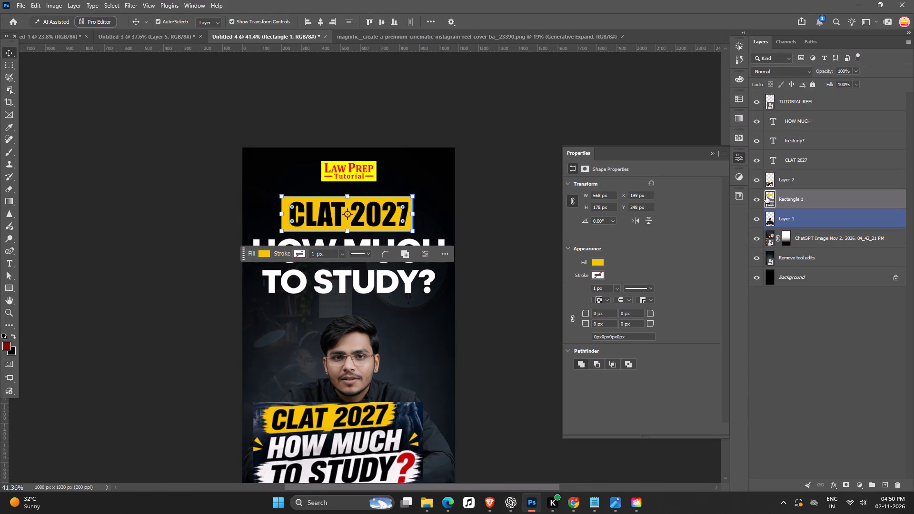
pyautogui.click(767, 196)
pyautogui.moveTo(767, 196); pyautogui.dragTo(750, 196)
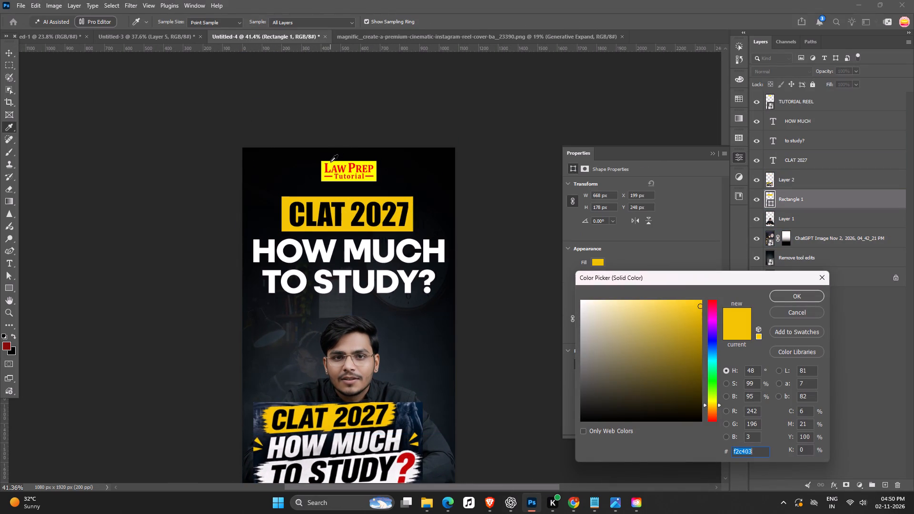
pyautogui.click(330, 162)
pyautogui.press('Return')
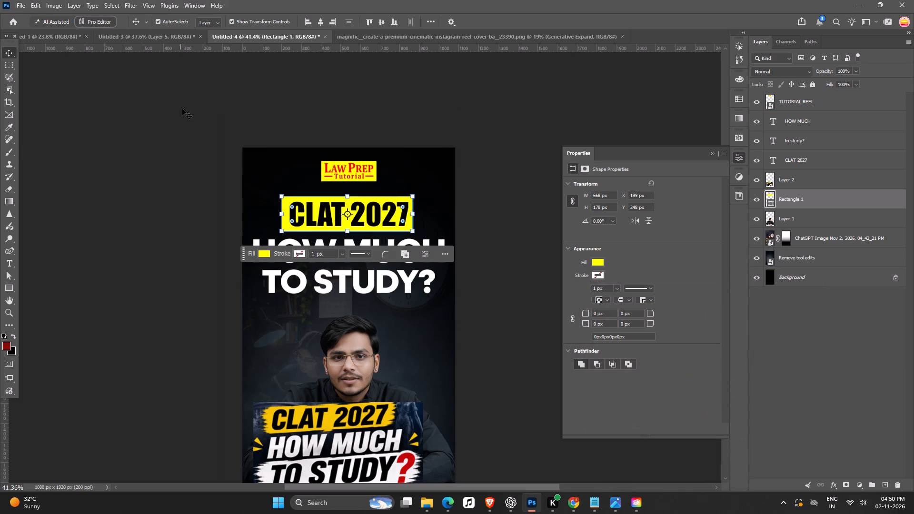
pyautogui.click(182, 109)
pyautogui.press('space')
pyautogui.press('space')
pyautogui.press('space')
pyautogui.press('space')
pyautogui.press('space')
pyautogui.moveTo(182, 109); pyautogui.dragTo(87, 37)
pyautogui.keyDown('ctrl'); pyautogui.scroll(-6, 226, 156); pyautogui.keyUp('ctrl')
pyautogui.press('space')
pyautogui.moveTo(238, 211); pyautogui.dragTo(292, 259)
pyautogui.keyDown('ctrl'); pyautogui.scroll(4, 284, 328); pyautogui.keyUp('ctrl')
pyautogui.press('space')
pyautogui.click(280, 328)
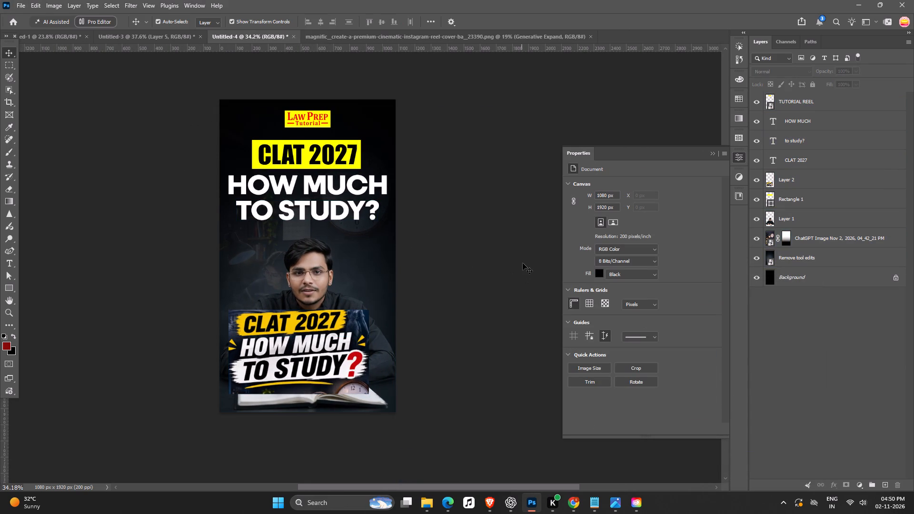
# Hide the TO STUDY?, HOW MUCH and CLAT 2027 text layers and the yellow Rectangle 1 layer.
pyautogui.click(344, 210)
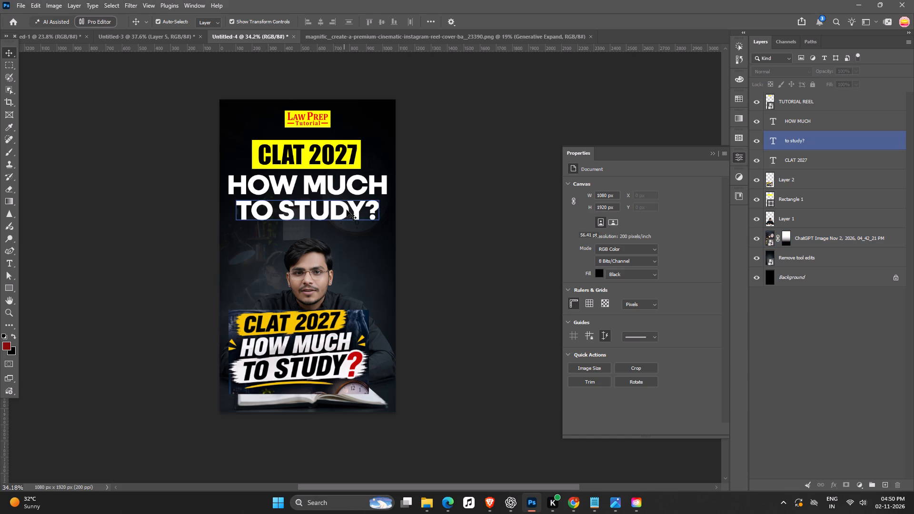
pyautogui.click(757, 142)
pyautogui.click(755, 120)
pyautogui.click(755, 161)
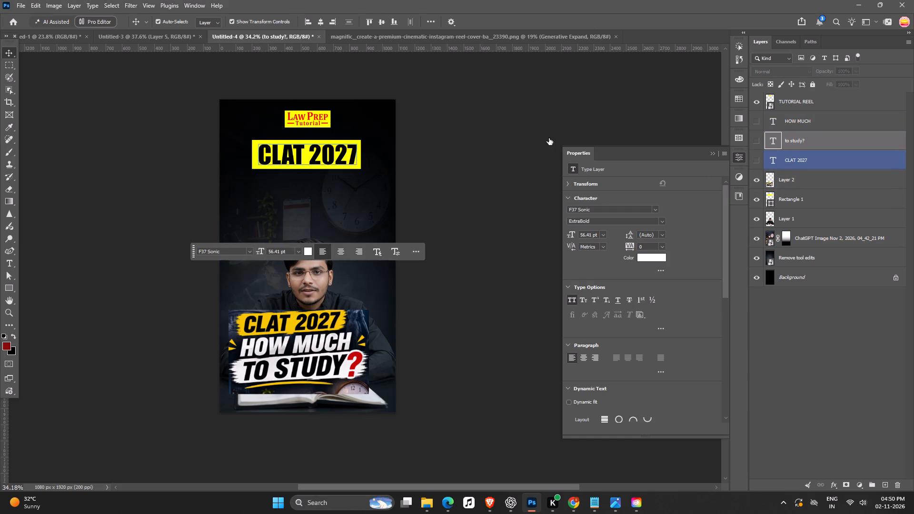
pyautogui.click(348, 142)
pyautogui.click(756, 197)
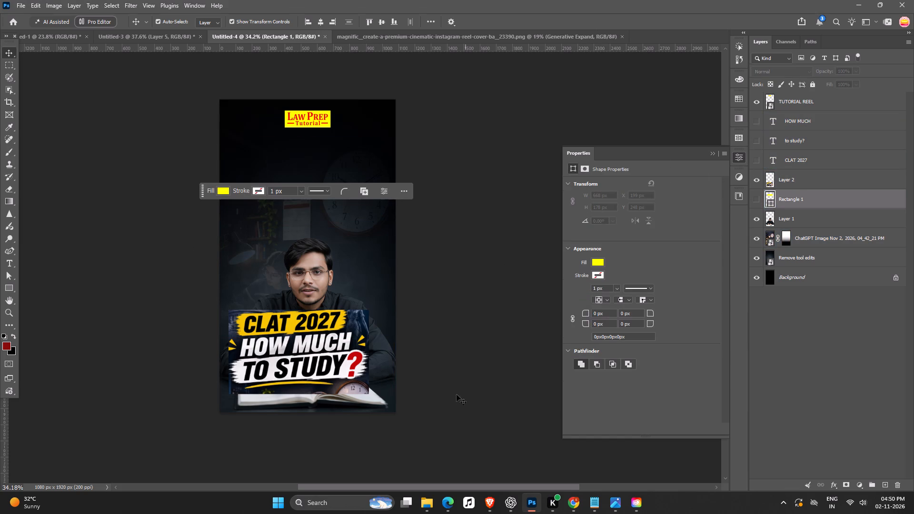
# Open CLAT 2026 Results Date Out!.psd from the reel cover folder in Photoshop.
pyautogui.click(430, 504)
pyautogui.click(281, 460)
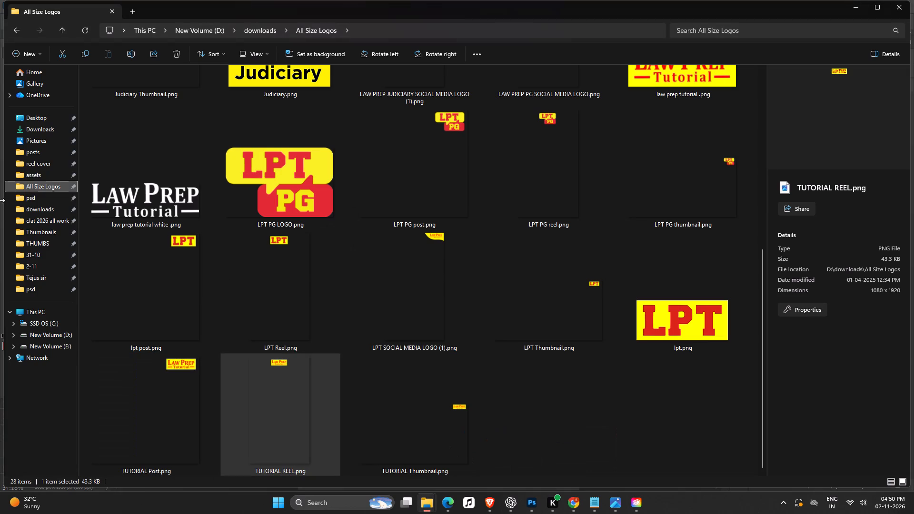
pyautogui.doubleClick(50, 167)
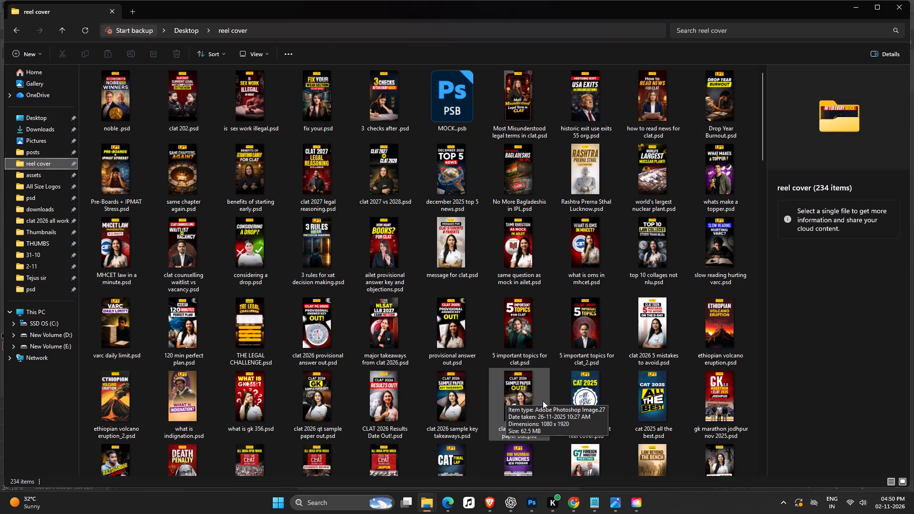
pyautogui.doubleClick(384, 394)
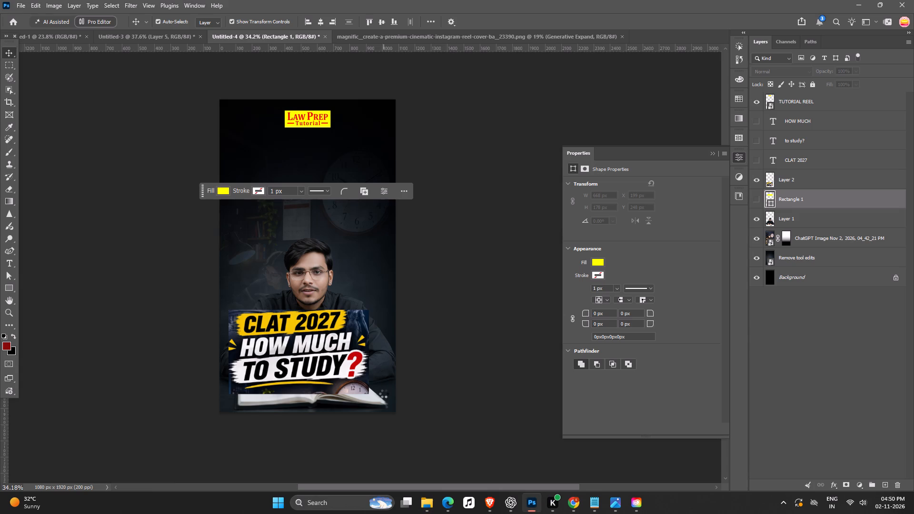
pyautogui.click(439, 192)
pyautogui.click(441, 185)
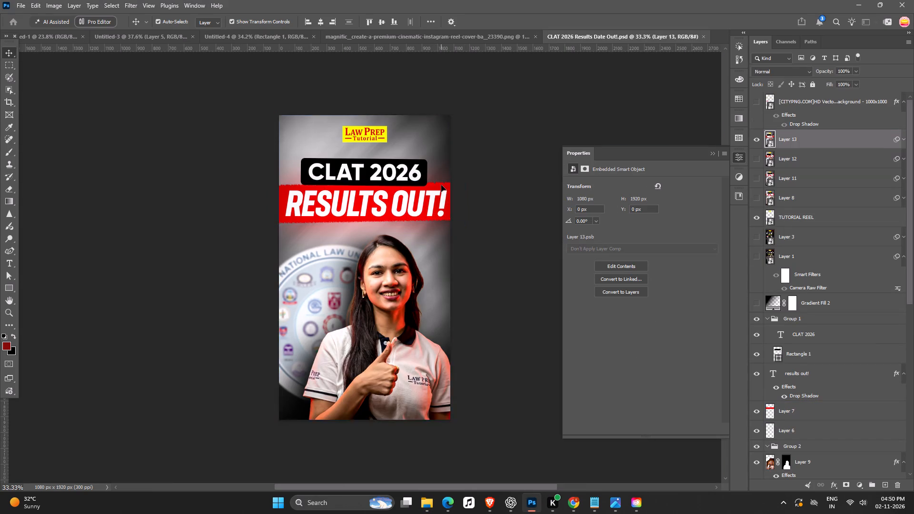
# Hide Layer 13, copy the CLAT 2026 / RESULTS OUT! texts with their black box and red strip into Untitled-4, and position them below the logo.
pyautogui.click(759, 140)
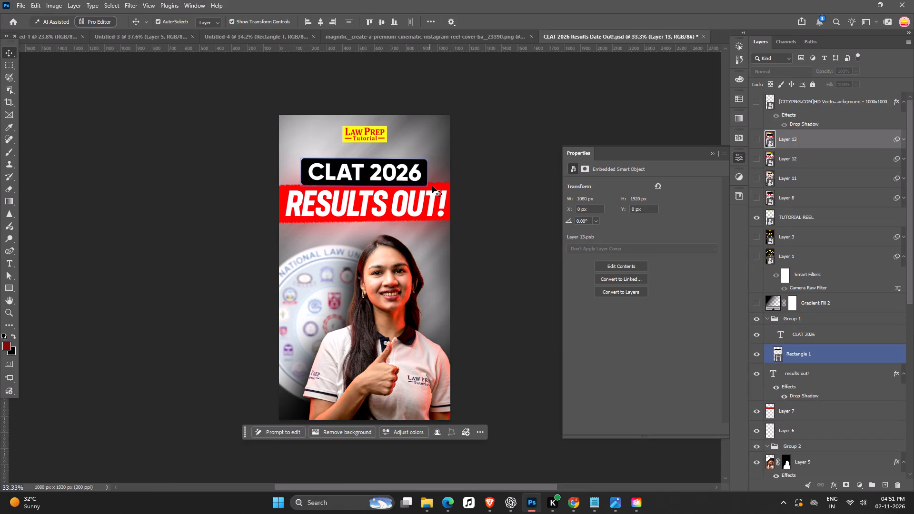
pyautogui.click(434, 187)
pyautogui.keyDown('shift'); pyautogui.click(430, 206); pyautogui.keyUp('shift')
pyautogui.keyDown('shift'); pyautogui.click(423, 164); pyautogui.keyUp('shift')
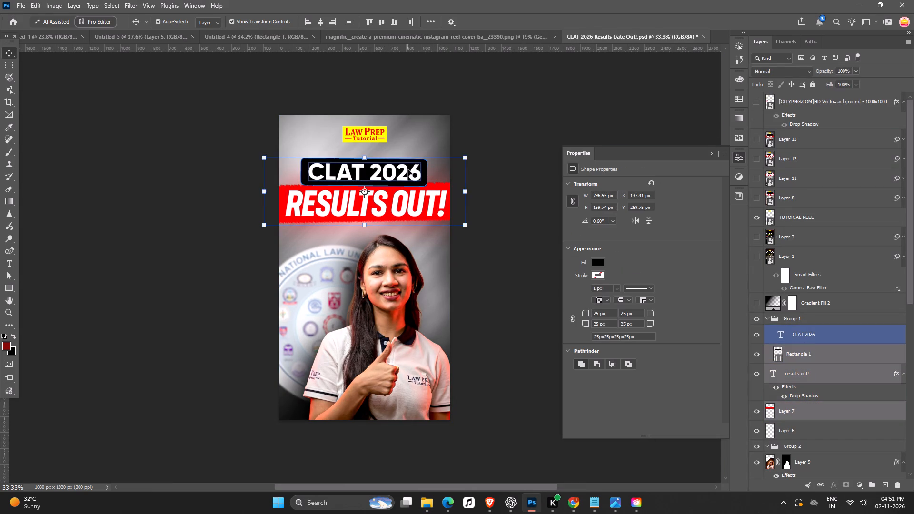
pyautogui.keyDown('shift'); pyautogui.click(408, 169); pyautogui.keyUp('shift')
pyautogui.hotkey('ctrl', 'c')
pyautogui.hotkey('ctrl', 'c')
pyautogui.click(330, 33)
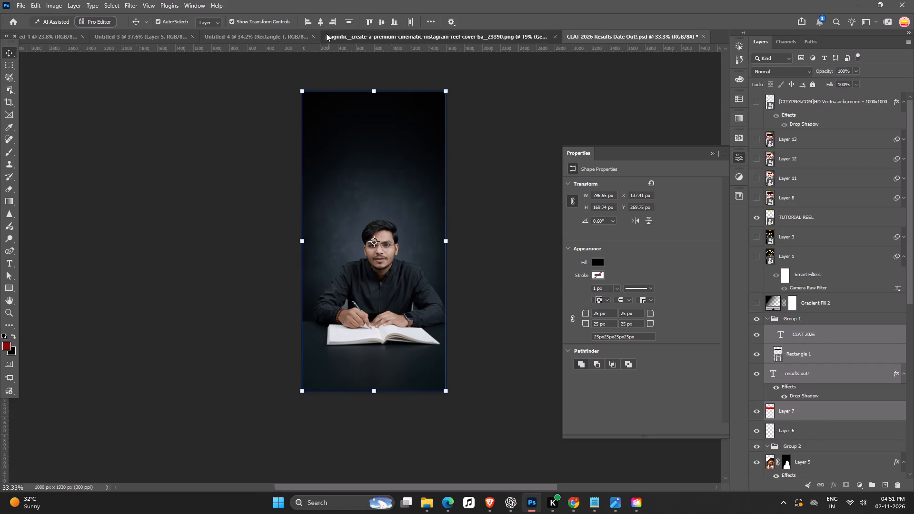
pyautogui.click(266, 35)
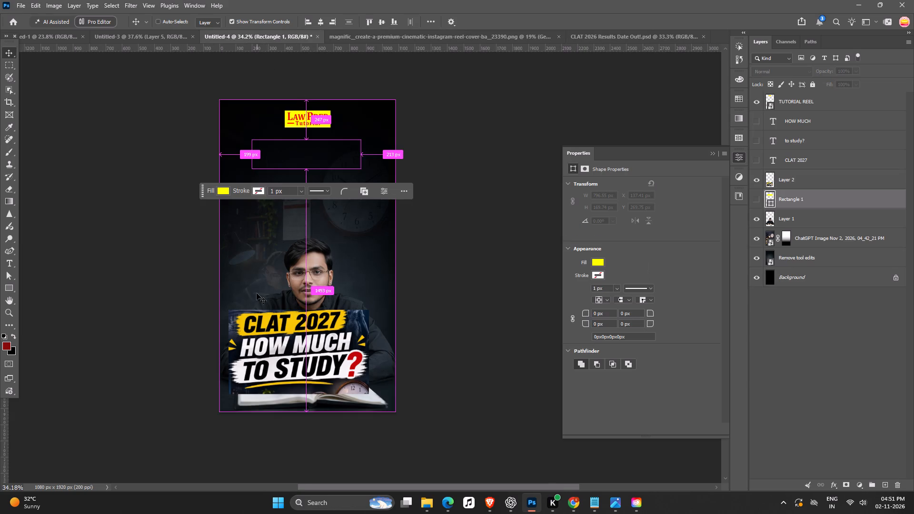
pyautogui.hotkey('ctrl', 'v')
pyautogui.moveTo(361, 255); pyautogui.dragTo(328, 194)
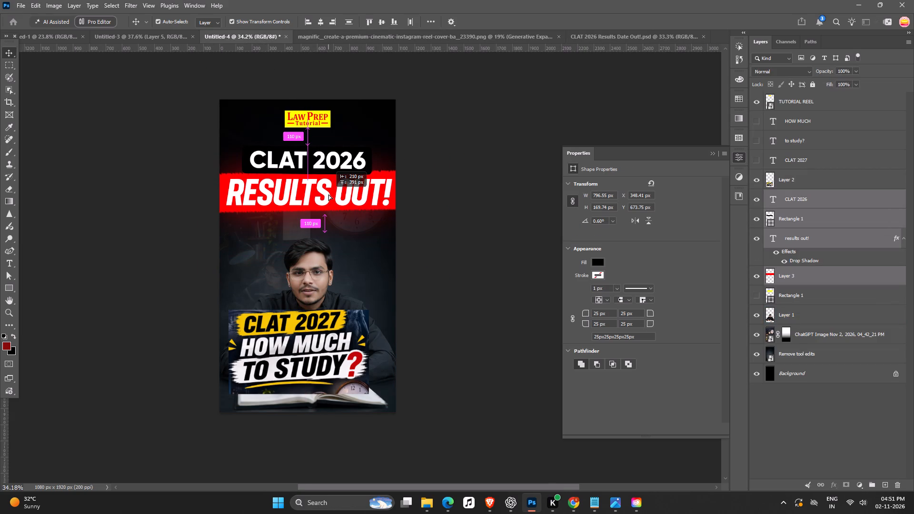
# Nudge the CLAT 2026 / RESULTS OUT! title group slightly up, closer to the Law Prep Tutorial logo.
pyautogui.moveTo(328, 194); pyautogui.dragTo(328, 189)
pyautogui.press('Return')
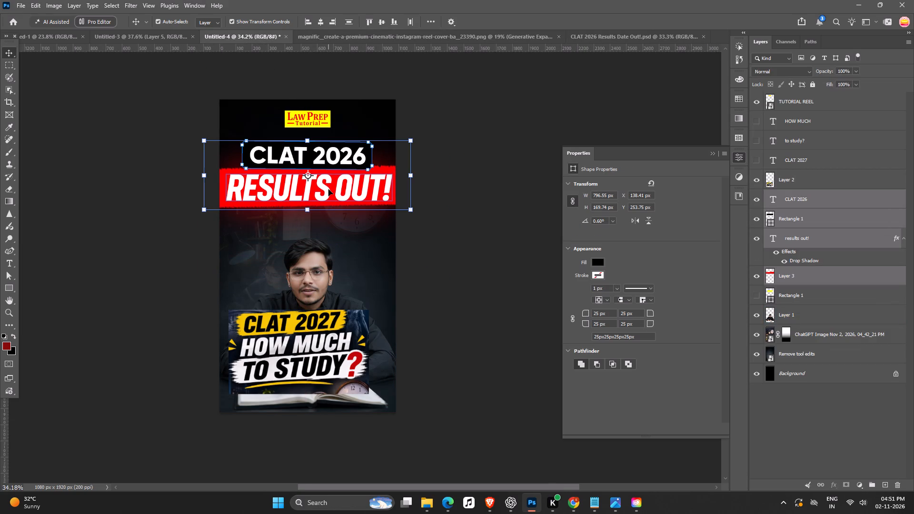
pyautogui.click(476, 247)
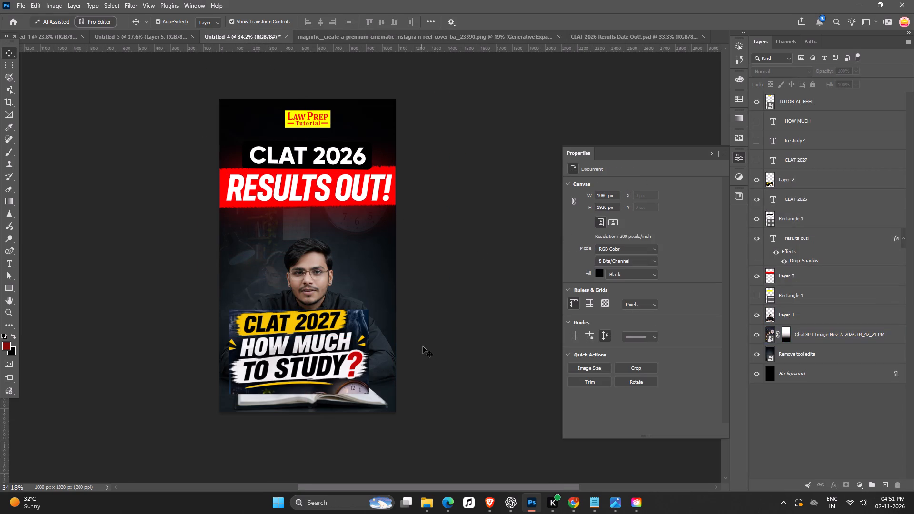
pyautogui.click(483, 204)
# Move the RESULTS OUT! text and its red strip down together, leaving room for another text line below CLAT 2026.
pyautogui.press('space')
pyautogui.press('space')
pyautogui.press('space')
pyautogui.press('space')
pyautogui.press('space')
pyautogui.moveTo(459, 222); pyautogui.dragTo(501, 221)
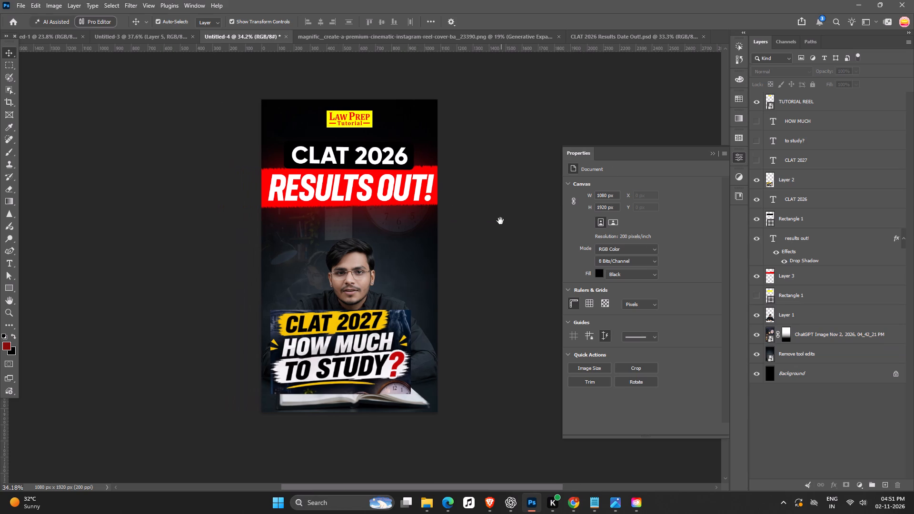
pyautogui.click(435, 200)
pyautogui.keyDown('shift'); pyautogui.click(417, 188); pyautogui.keyUp('shift')
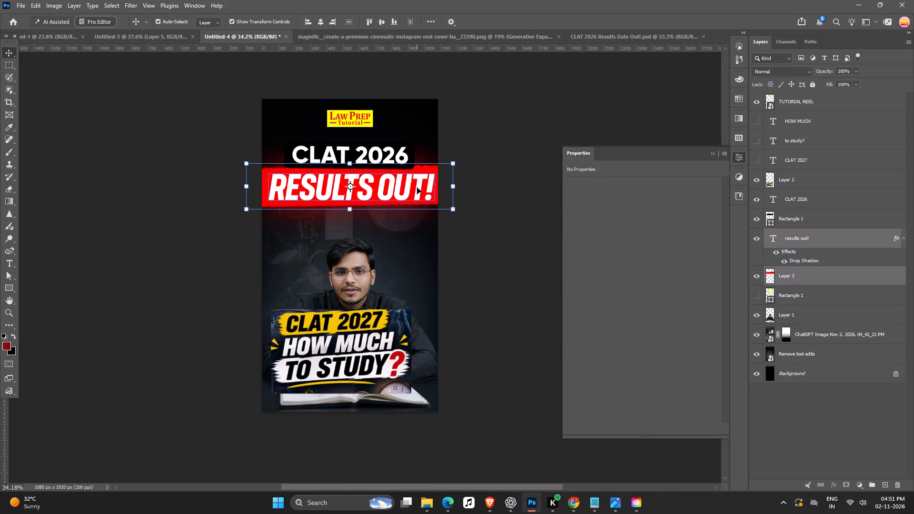
pyautogui.hotkey('shift', 'Down')
pyautogui.hotkey('shift', 'Down')
pyautogui.hotkey('shift', 'Down')
pyautogui.hotkey('shift', 'Down')
pyautogui.hotkey('shift', 'Down')
pyautogui.hotkey('shift', 'Down')
pyautogui.hotkey('shift', 'Down')
pyautogui.hotkey('shift', 'Down')
pyautogui.hotkey('shift', 'Down')
pyautogui.hotkey('shift', 'Down')
pyautogui.hotkey('shift', 'Down')
pyautogui.hotkey('shift', 'Down')
pyautogui.hotkey('shift', 'Down')
pyautogui.hotkey('shift', 'Down')
pyautogui.hotkey('shift', 'Down')
pyautogui.hotkey('shift', 'Down')
pyautogui.hotkey('shift', 'Down')
pyautogui.hotkey('shift', 'Down')
pyautogui.hotkey('shift', 'Down')
pyautogui.hotkey('shift', 'Down')
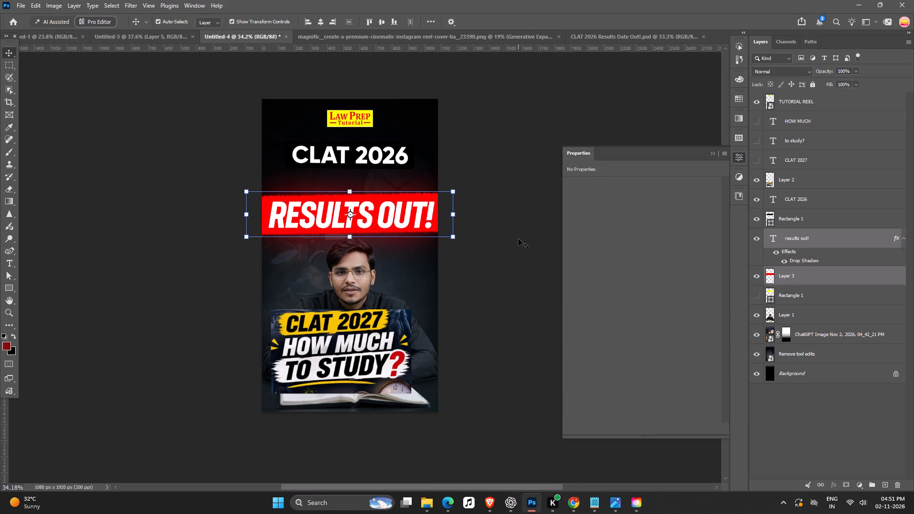
pyautogui.click(518, 239)
# Duplicate the RESULTS OUT! text into the gap above the red strip and hide the copy's layer effects.
pyautogui.press('space')
pyautogui.press('space')
pyautogui.press('space')
pyautogui.press('space')
pyautogui.press('space')
pyautogui.press('space')
pyautogui.moveTo(478, 180); pyautogui.dragTo(478, 187)
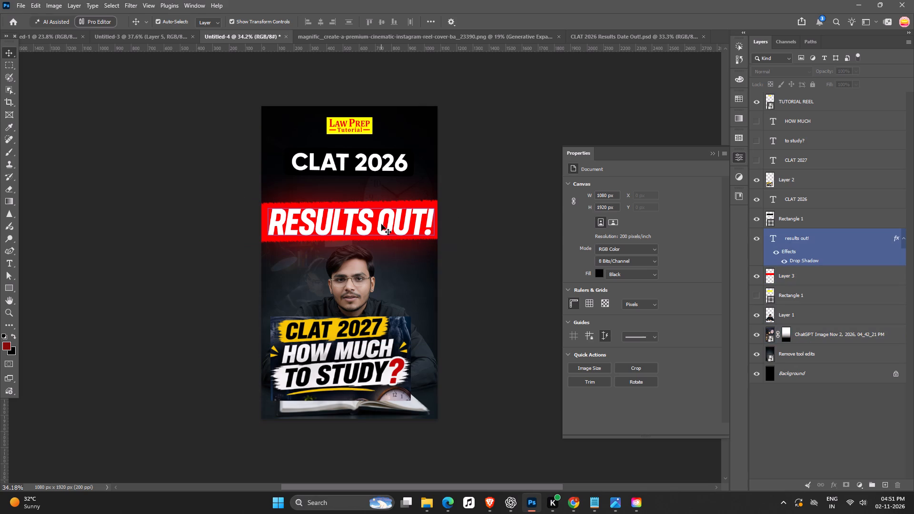
pyautogui.keyDown('alt'); pyautogui.moveTo(381, 224); pyautogui.dragTo(378, 187); pyautogui.keyUp('alt')
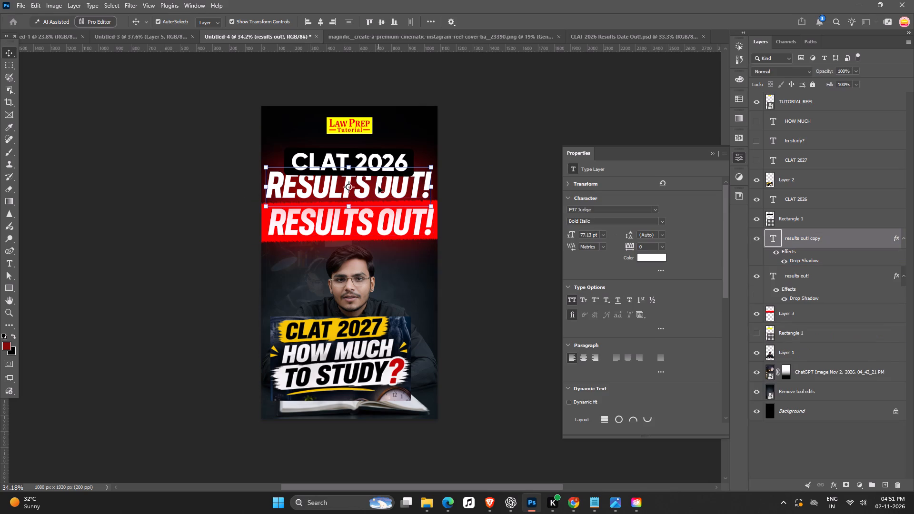
pyautogui.click(774, 251)
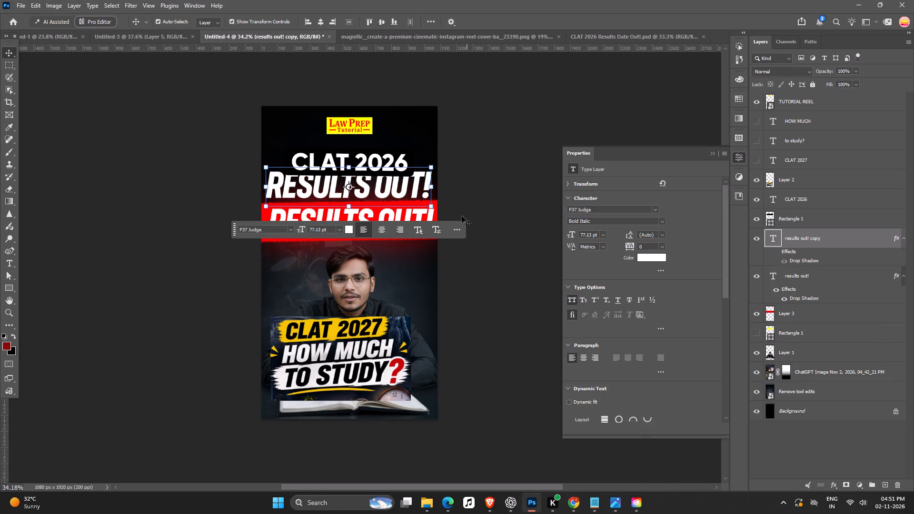
# Replace the duplicated text's wording with "how much".
pyautogui.doubleClick(393, 185)
pyautogui.press('BackSpace')
pyautogui.press('BackSpace')
pyautogui.press('BackSpace')
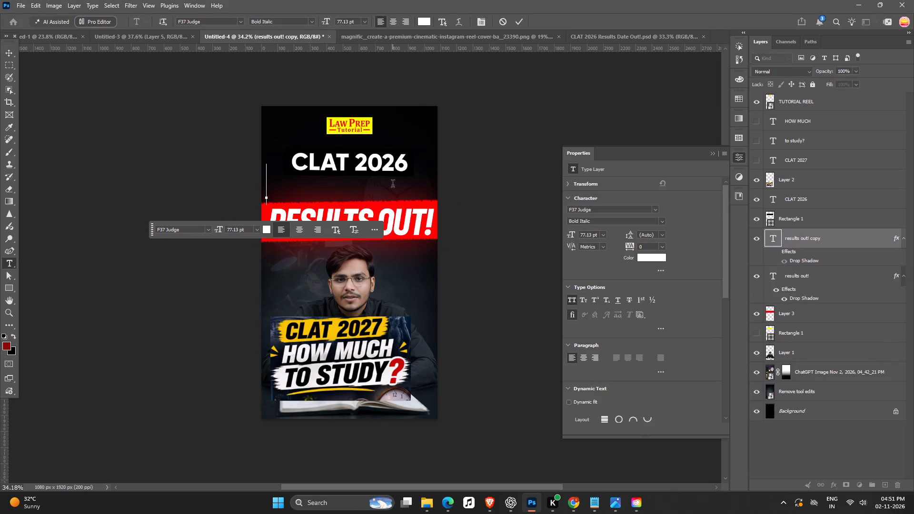
pyautogui.write('how')
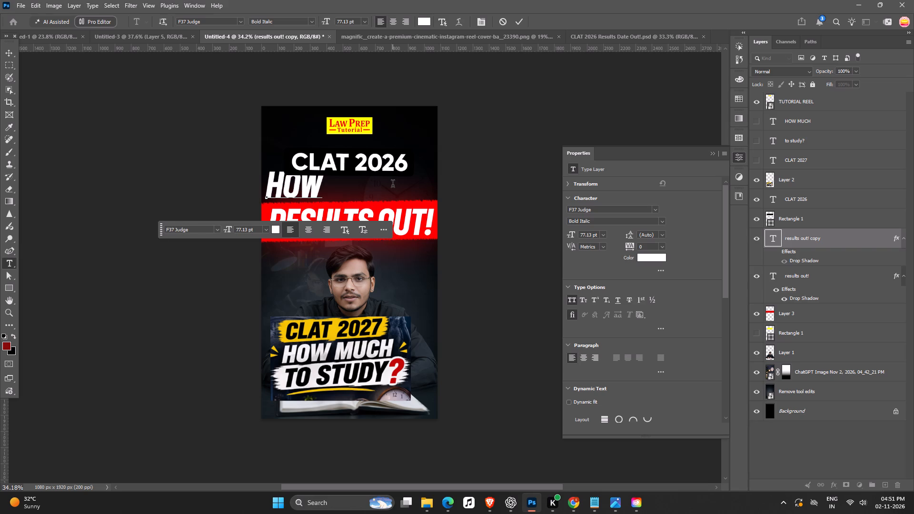
pyautogui.press('space')
pyautogui.write('mu')
pyautogui.write('ch')
pyautogui.press('Return')
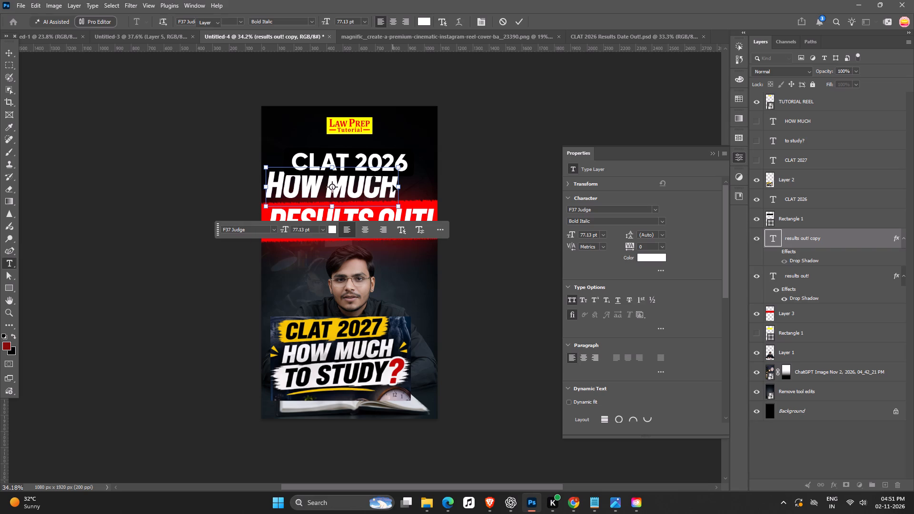
pyautogui.click(512, 197)
# Centre the HOW MUCH text horizontally between CLAT 2026 and the red strip.
pyautogui.press('space')
pyautogui.press('space')
pyautogui.moveTo(474, 233); pyautogui.dragTo(499, 257)
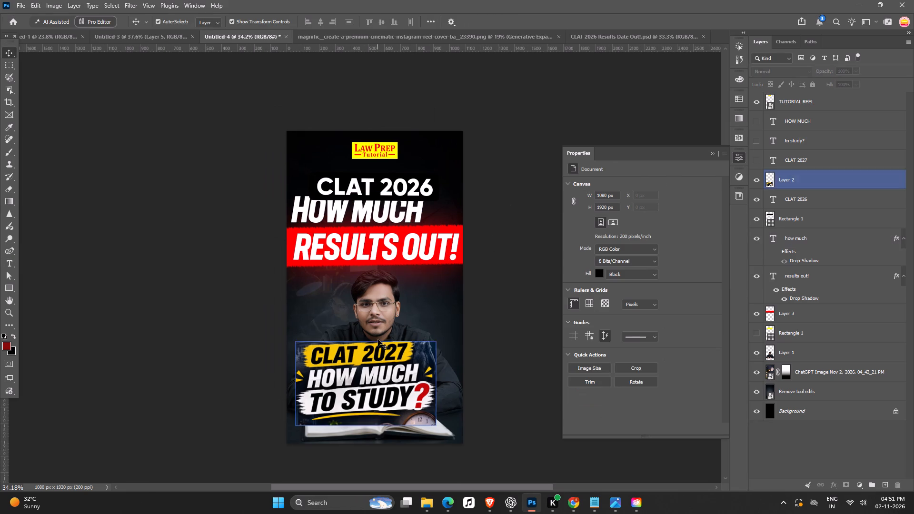
pyautogui.click(387, 320)
pyautogui.moveTo(517, 356); pyautogui.dragTo(512, 353)
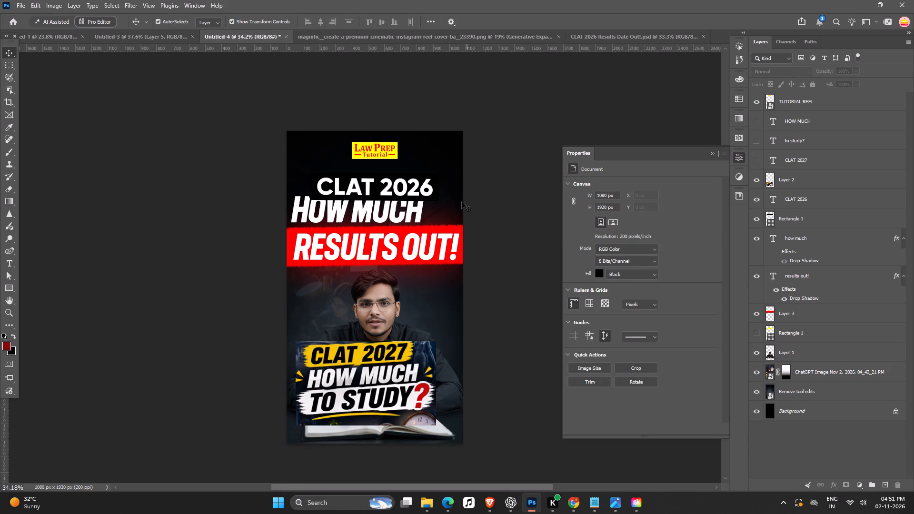
pyautogui.click(463, 251)
pyautogui.keyDown('shift'); pyautogui.click(449, 247); pyautogui.keyUp('shift')
pyautogui.keyDown('shift'); pyautogui.click(418, 205); pyautogui.keyUp('shift')
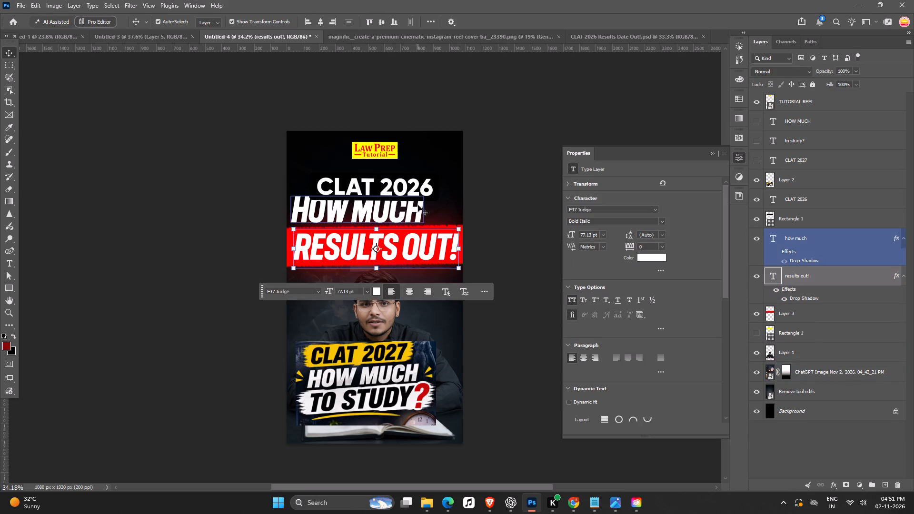
pyautogui.click(483, 201)
pyautogui.moveTo(361, 214); pyautogui.dragTo(391, 214)
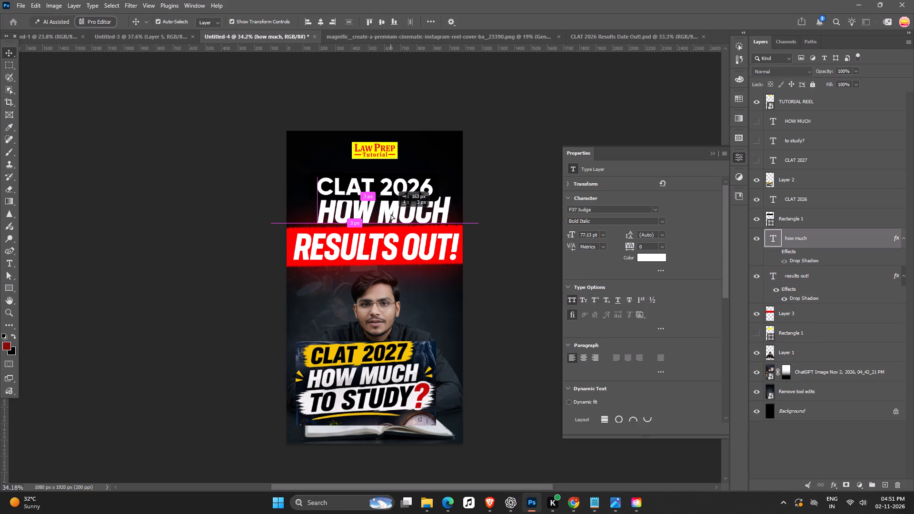
pyautogui.moveTo(391, 214); pyautogui.dragTo(384, 215)
pyautogui.click(500, 268)
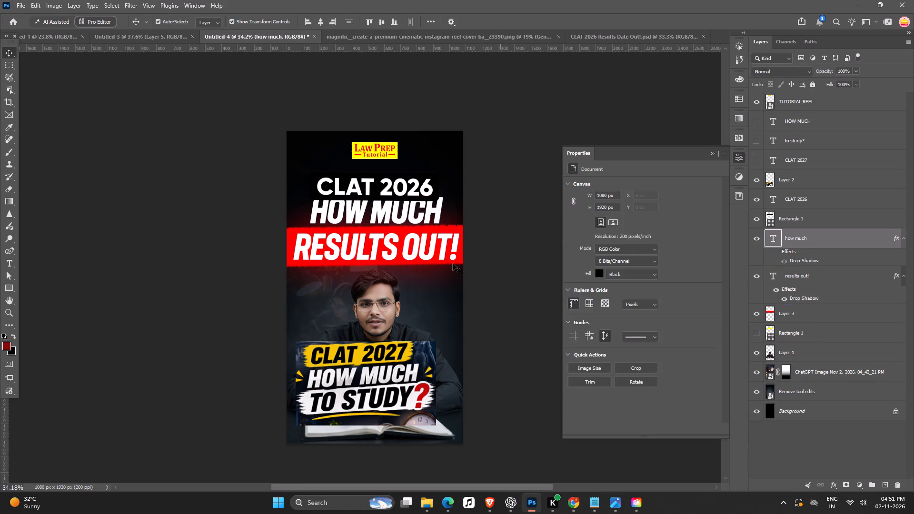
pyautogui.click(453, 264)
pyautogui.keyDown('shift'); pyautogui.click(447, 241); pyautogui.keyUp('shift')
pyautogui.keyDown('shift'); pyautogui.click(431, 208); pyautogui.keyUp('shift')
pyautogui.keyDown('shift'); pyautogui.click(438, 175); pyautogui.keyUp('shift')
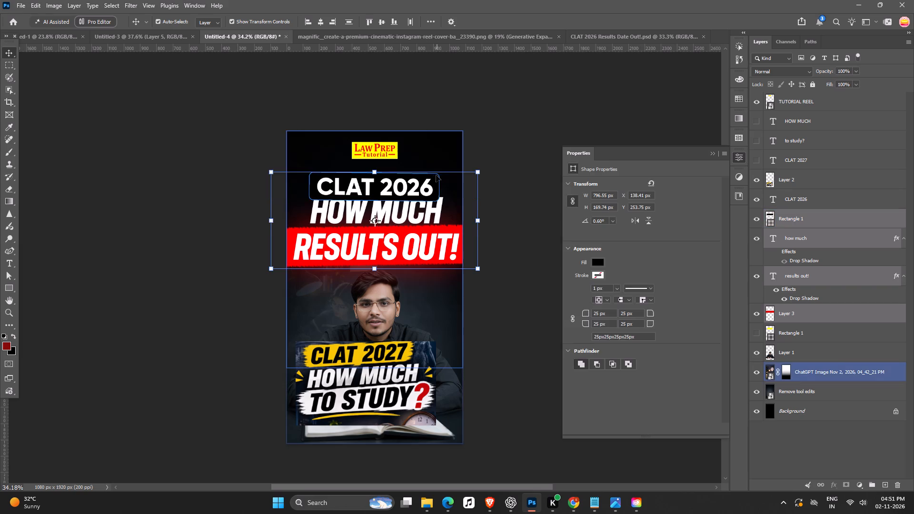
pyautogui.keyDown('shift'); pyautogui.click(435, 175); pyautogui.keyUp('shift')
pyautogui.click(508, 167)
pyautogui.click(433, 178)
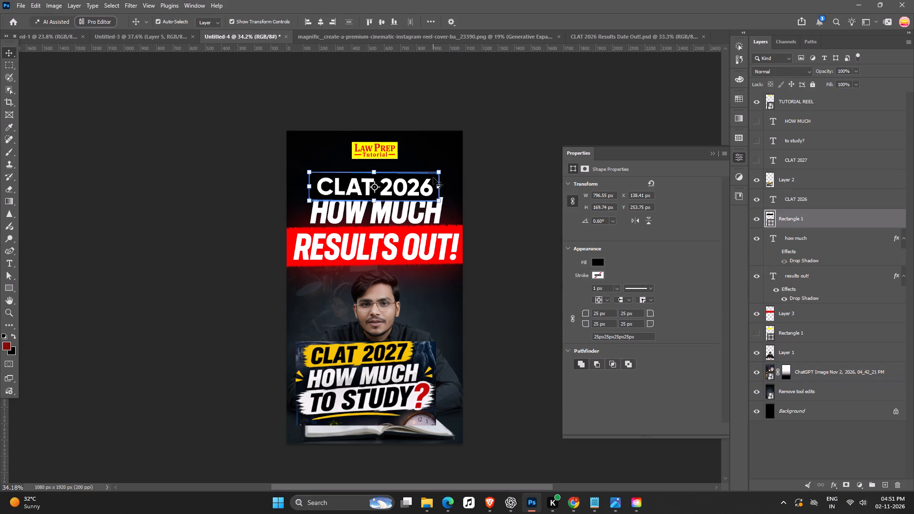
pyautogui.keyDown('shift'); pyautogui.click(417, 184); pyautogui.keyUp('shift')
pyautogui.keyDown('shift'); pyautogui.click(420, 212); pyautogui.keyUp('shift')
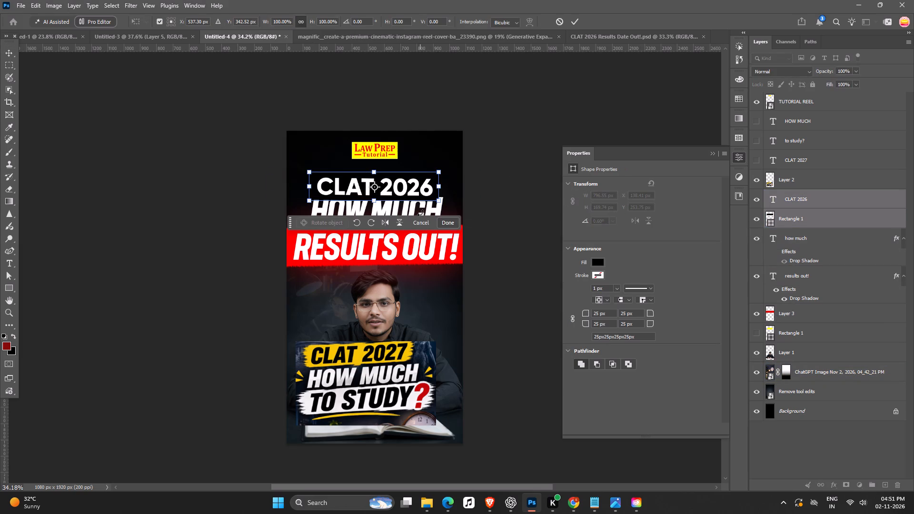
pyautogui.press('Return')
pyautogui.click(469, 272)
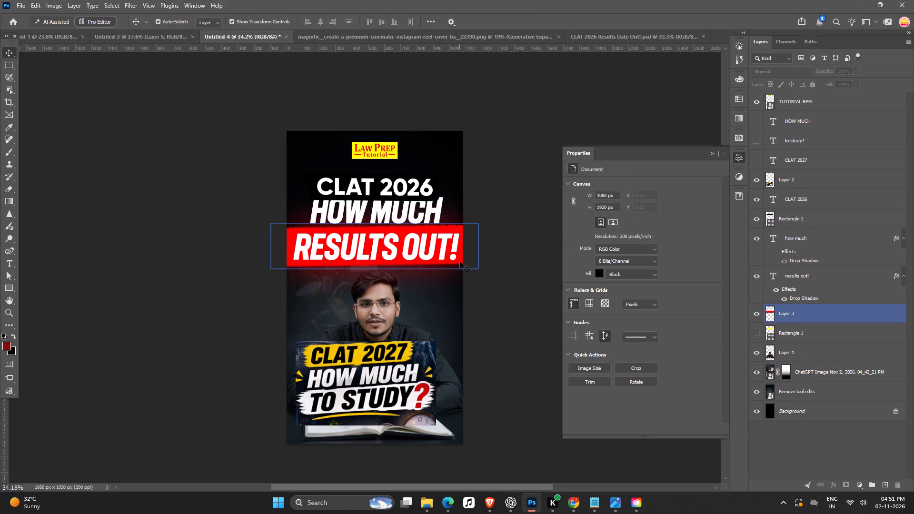
# Add a Color Overlay in white (ffffff) to Layer 3, the red strip behind RESULTS OUT!.
pyautogui.click(460, 262)
pyautogui.doubleClick(770, 312)
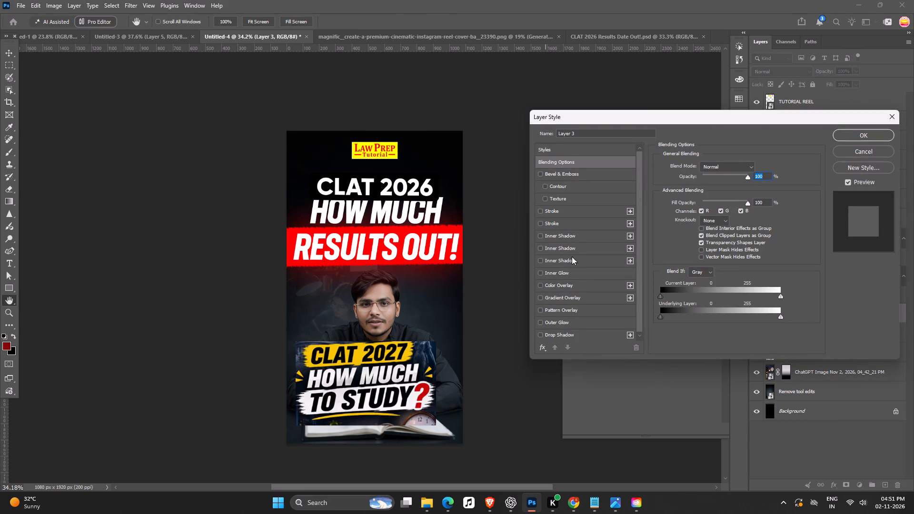
pyautogui.click(570, 283)
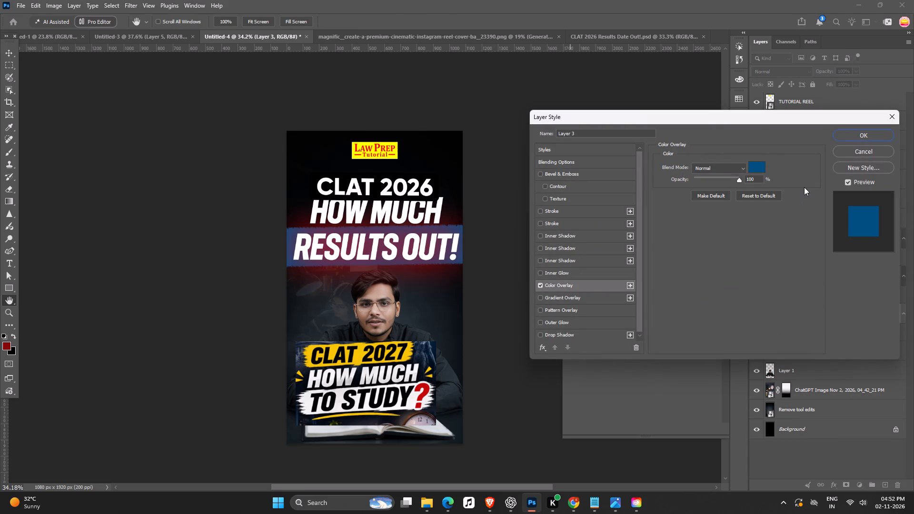
pyautogui.click(752, 164)
pyautogui.moveTo(624, 337); pyautogui.dragTo(459, 257)
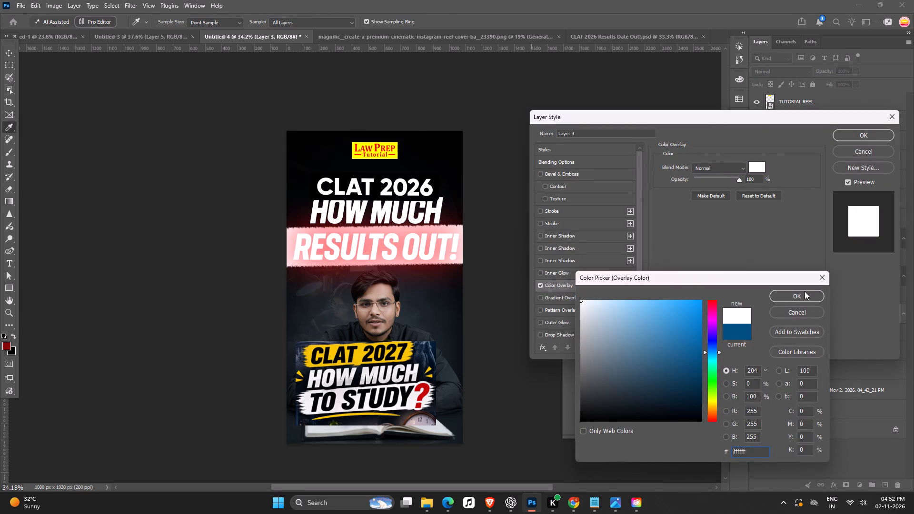
pyautogui.click(793, 295)
pyautogui.click(863, 132)
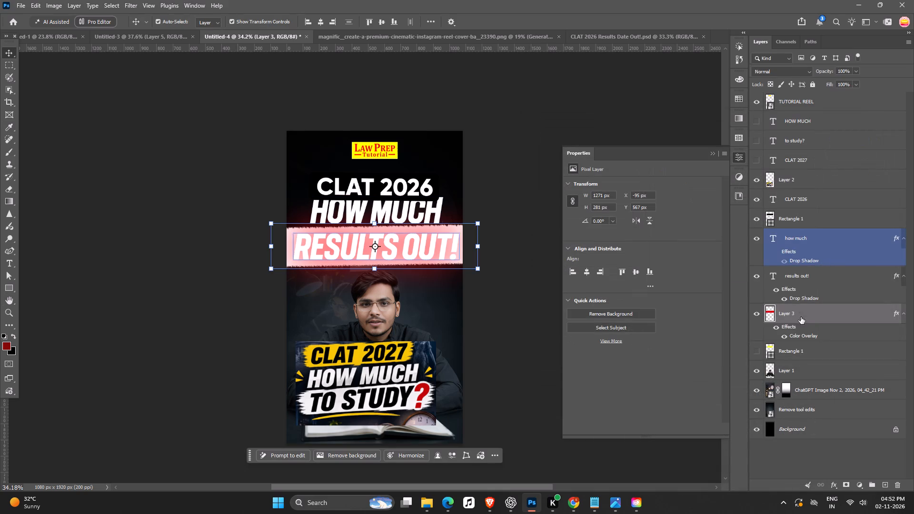
# Examine Layer 3's Color Overlay settings, effects list and visibility to trace the strip's remaining red tint.
pyautogui.doubleClick(798, 338)
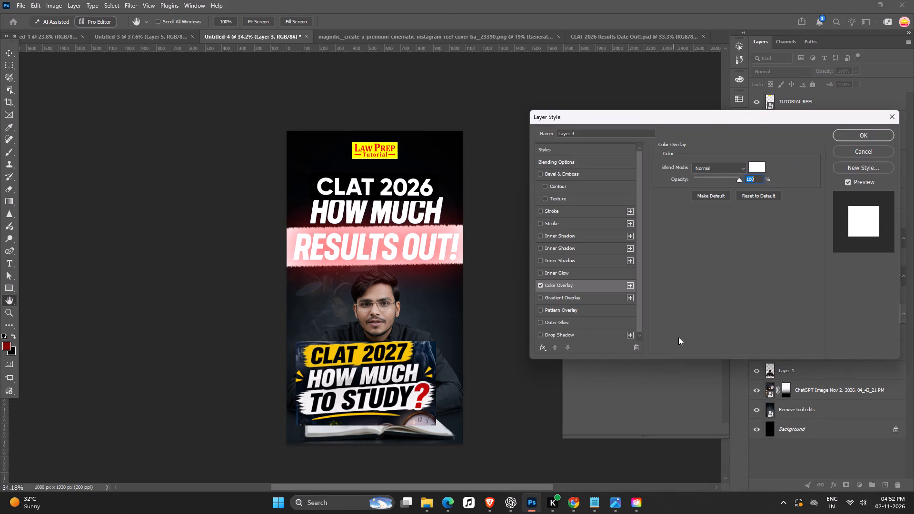
pyautogui.scroll(-6, 562, 261)
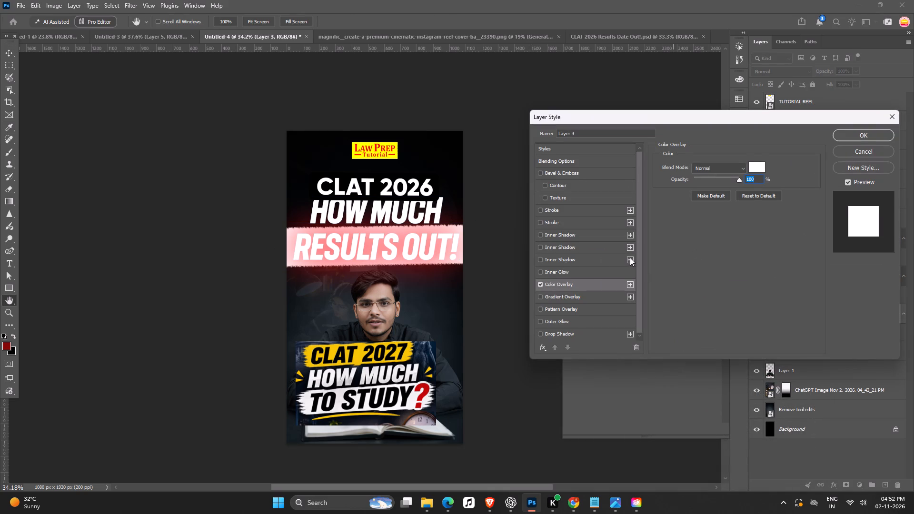
pyautogui.click(863, 136)
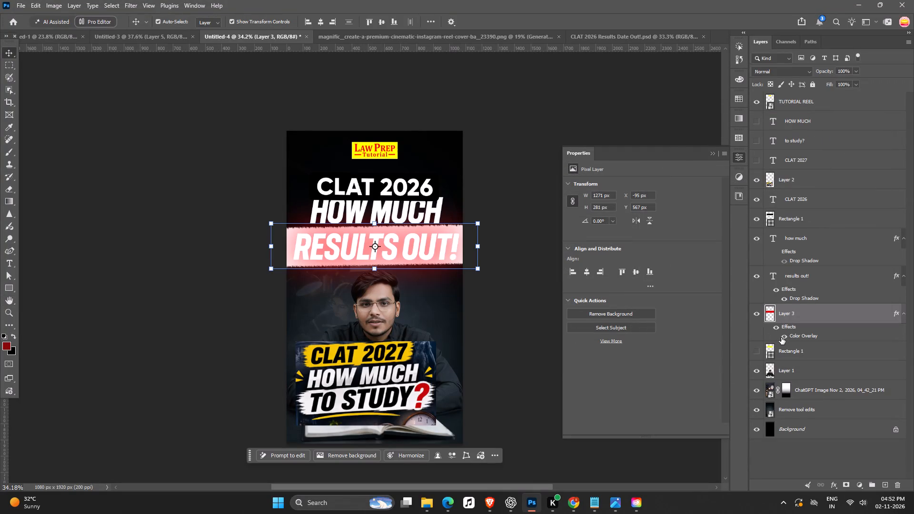
pyautogui.click(900, 311)
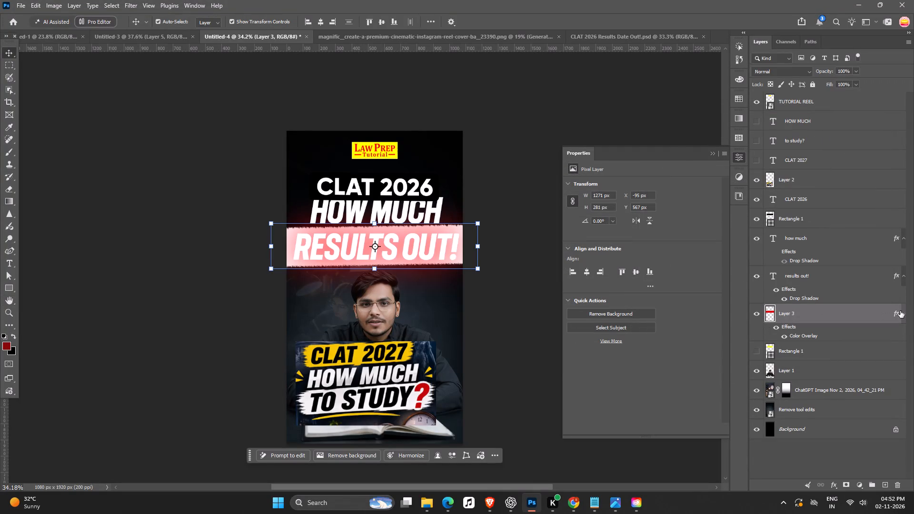
pyautogui.click(903, 314)
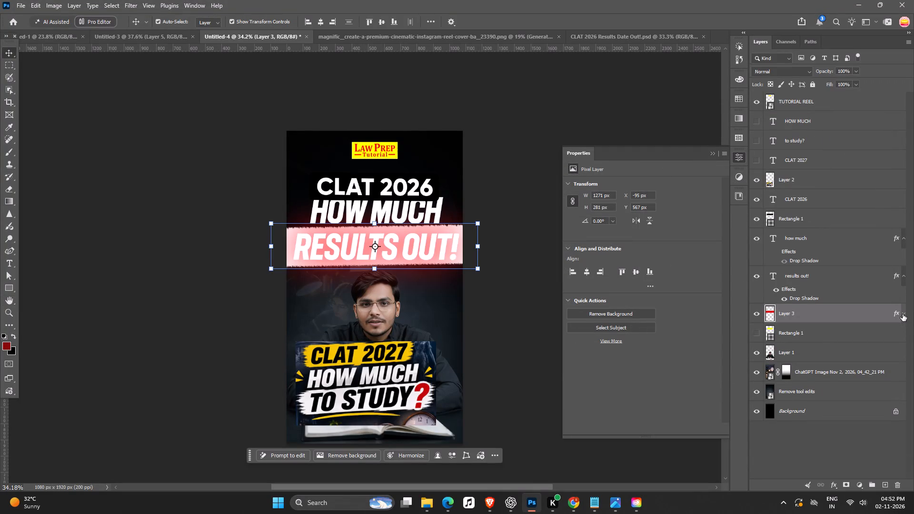
pyautogui.click(903, 314)
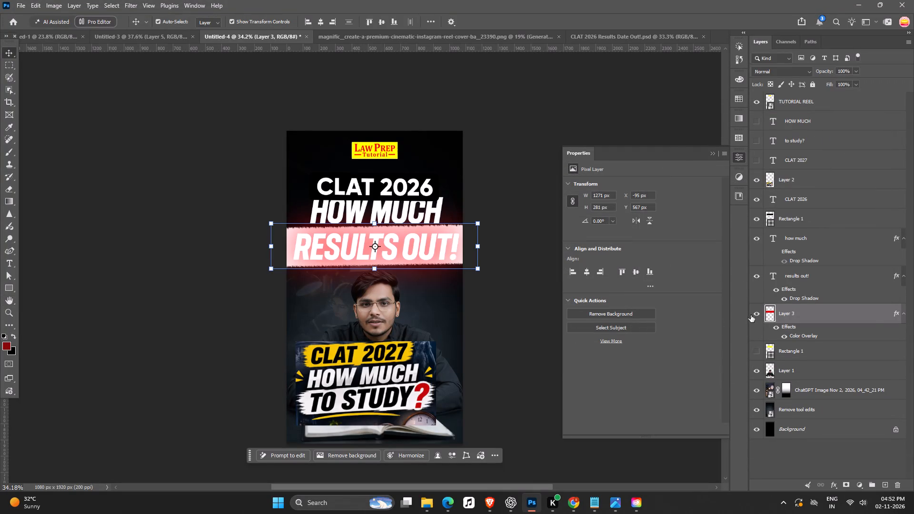
pyautogui.click(756, 310)
pyautogui.click(756, 310)
# Hide the layer effects of the RESULTS OUT! text.
pyautogui.click(536, 179)
pyautogui.click(425, 212)
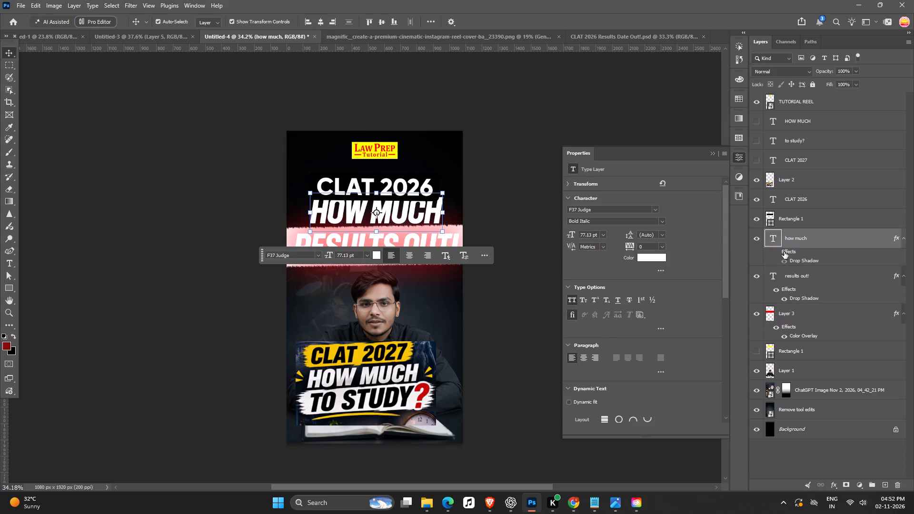
pyautogui.click(554, 233)
pyautogui.click(404, 243)
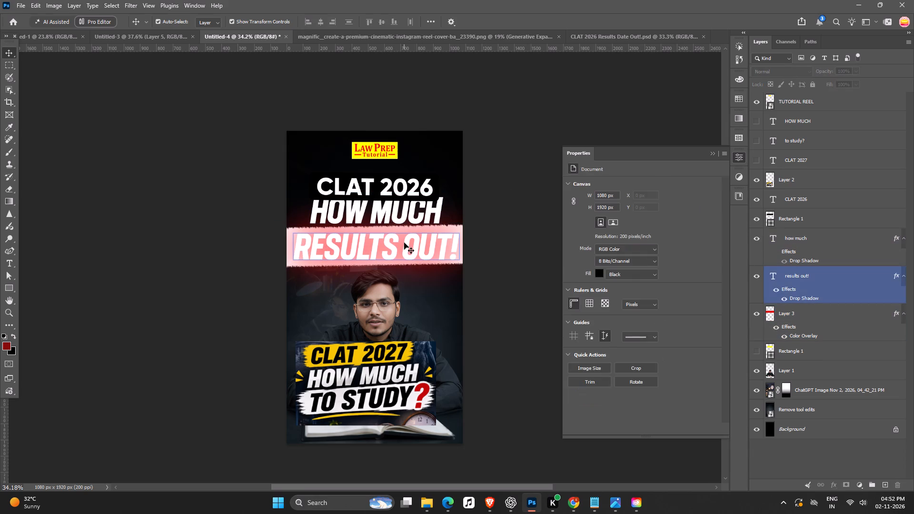
pyautogui.click(776, 291)
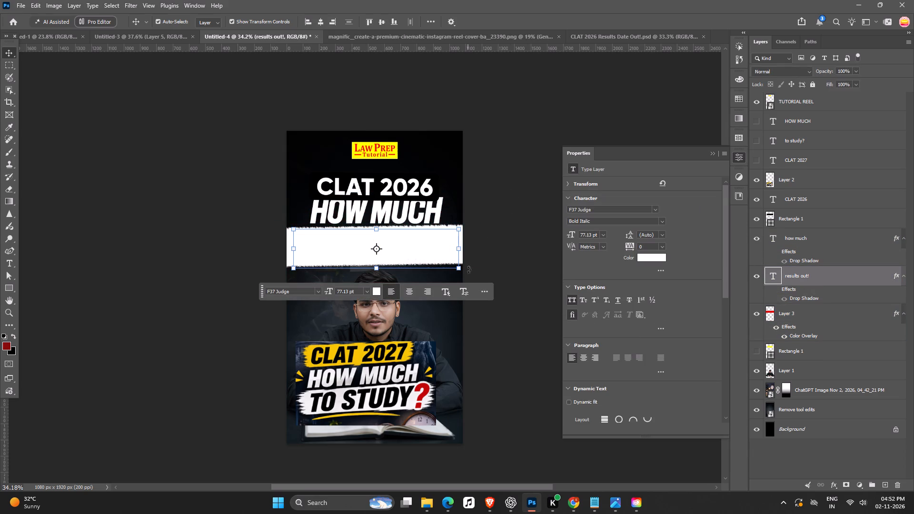
# Set the RESULTS OUT! text color to black (000000).
pyautogui.click(643, 259)
pyautogui.moveTo(630, 325); pyautogui.dragTo(464, 513)
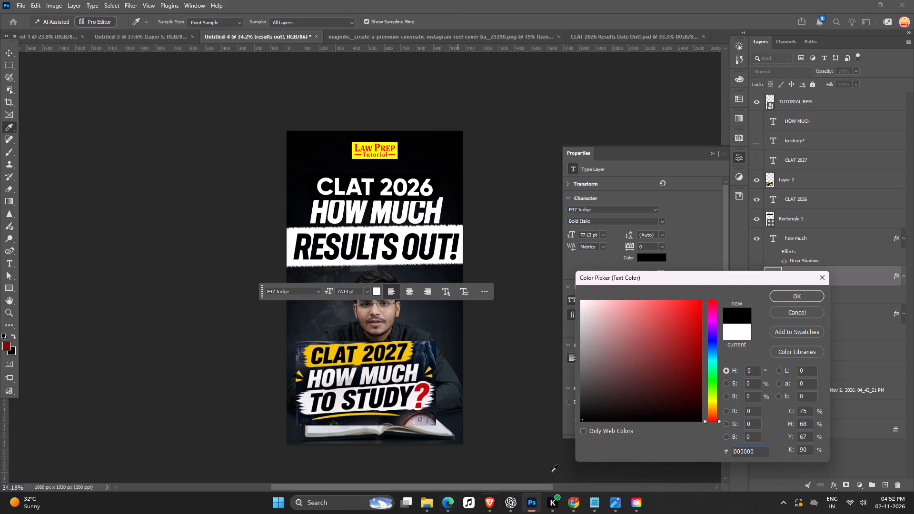
pyautogui.click(806, 291)
pyautogui.click(578, 95)
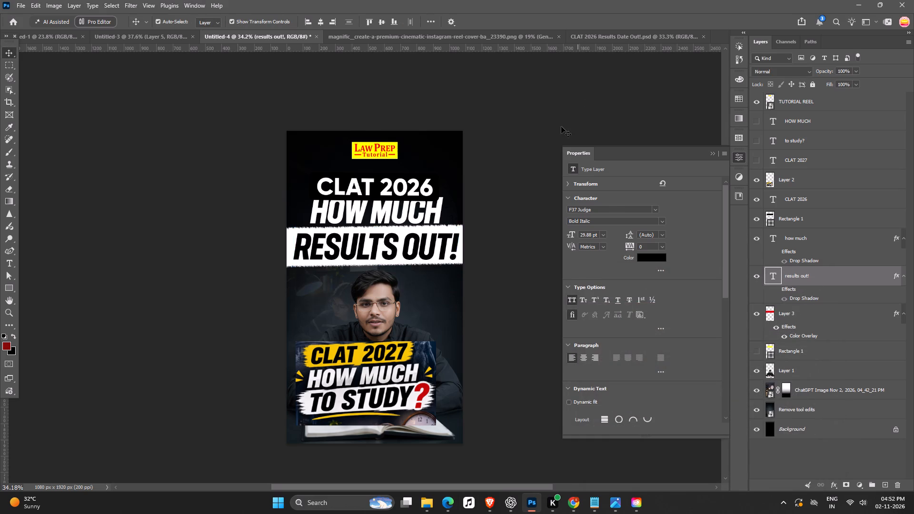
# Replace the RESULTS OUT! text on the white strip with "to study ?", keeping a space before the question mark.
pyautogui.keyDown('ctrl'); pyautogui.scroll(-8, 559, 129); pyautogui.keyUp('ctrl')
pyautogui.press('space')
pyautogui.moveTo(422, 294); pyautogui.dragTo(424, 289)
pyautogui.keyDown('ctrl'); pyautogui.scroll(5, 311, 273); pyautogui.keyUp('ctrl')
pyautogui.press('space')
pyautogui.moveTo(350, 268); pyautogui.dragTo(348, 258)
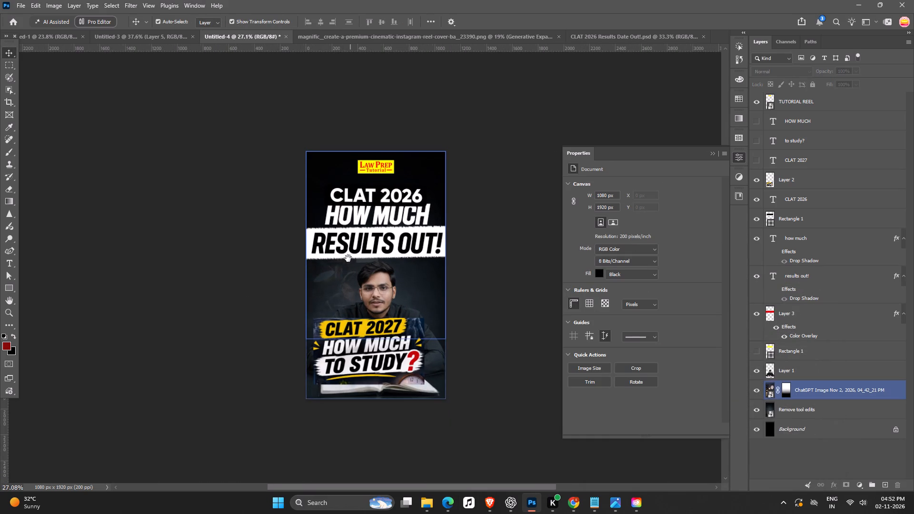
pyautogui.moveTo(348, 258); pyautogui.dragTo(349, 254)
pyautogui.click(393, 227)
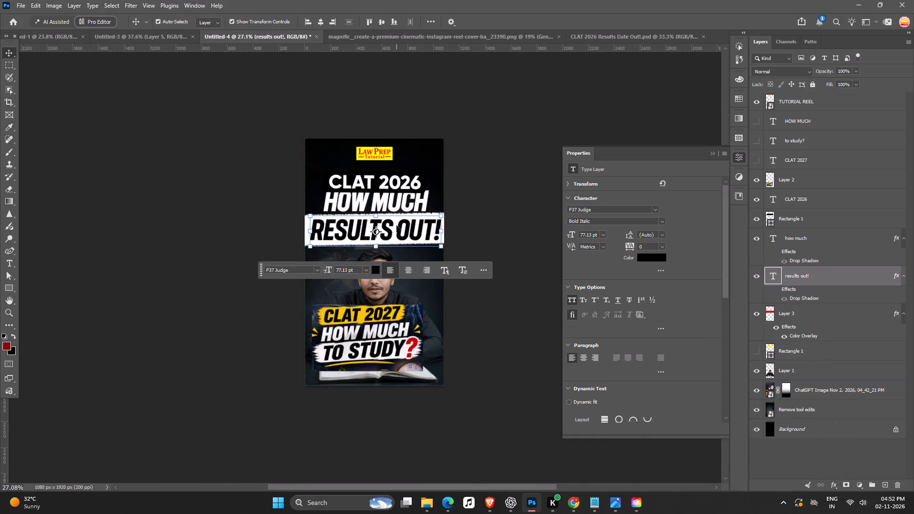
pyautogui.doubleClick(424, 229)
pyautogui.press('BackSpace')
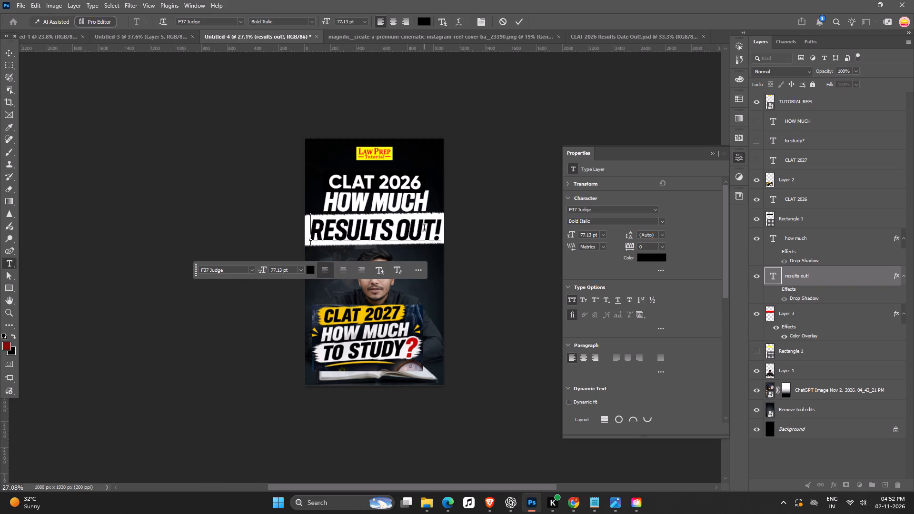
pyautogui.press('BackSpace')
pyautogui.press('BackSpace')
pyautogui.write('to')
pyautogui.press('space')
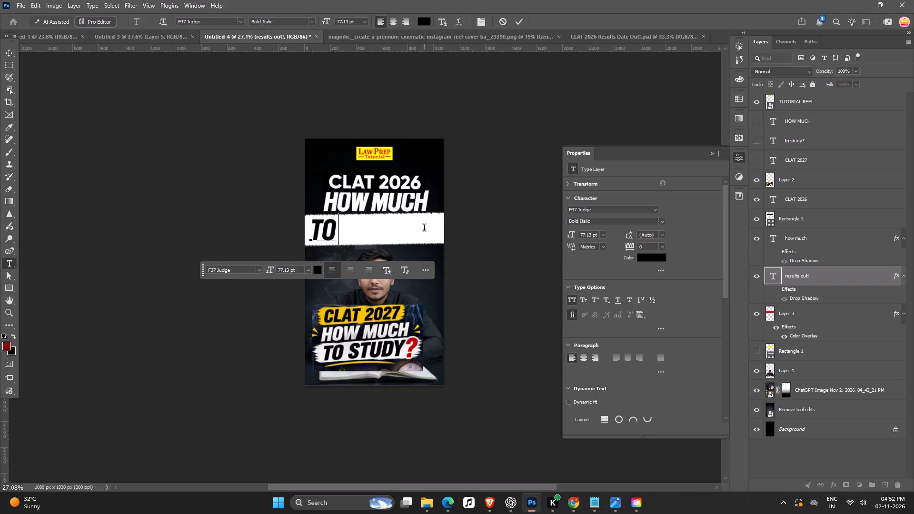
pyautogui.write('st')
pyautogui.press('u')
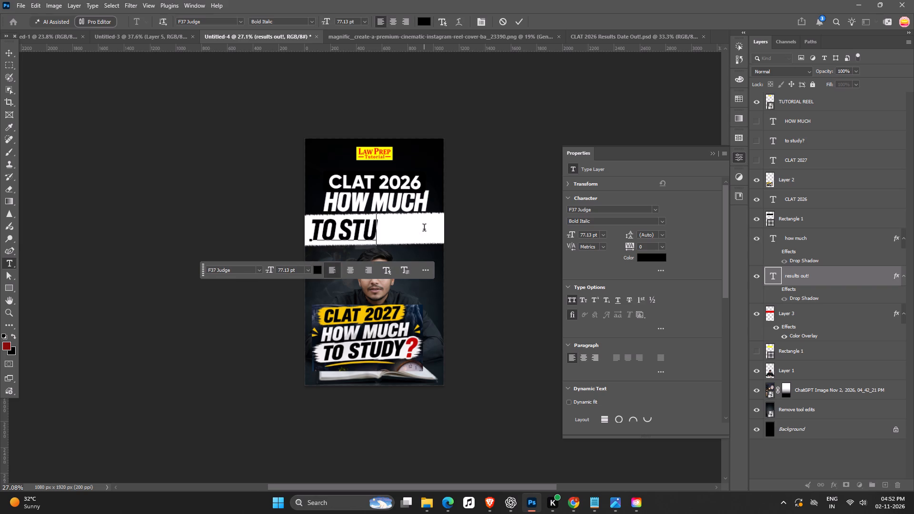
pyautogui.write('dy')
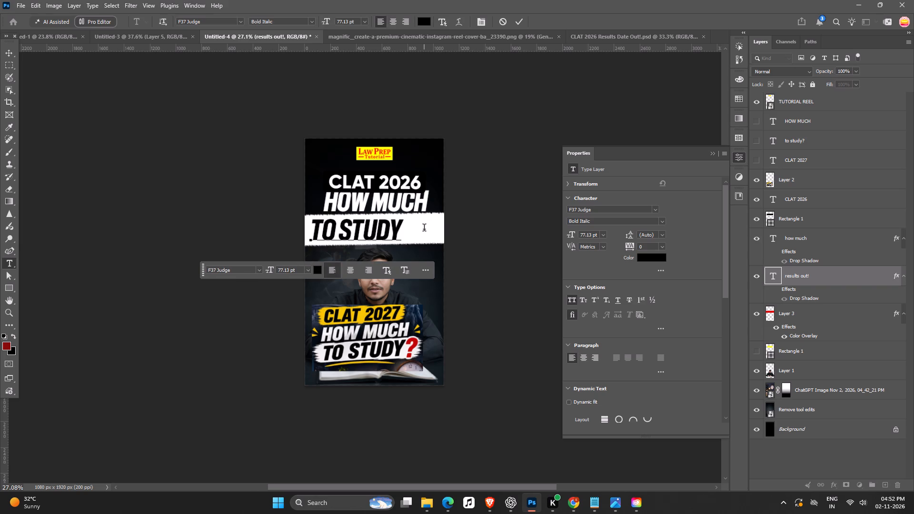
pyautogui.hotkey('shift', '?')
pyautogui.click(404, 228)
pyautogui.press('space')
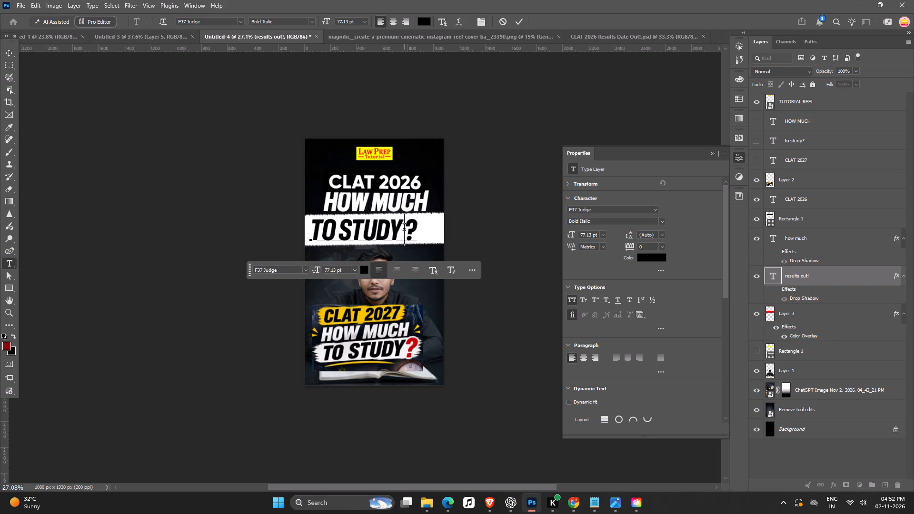
pyautogui.press('Return')
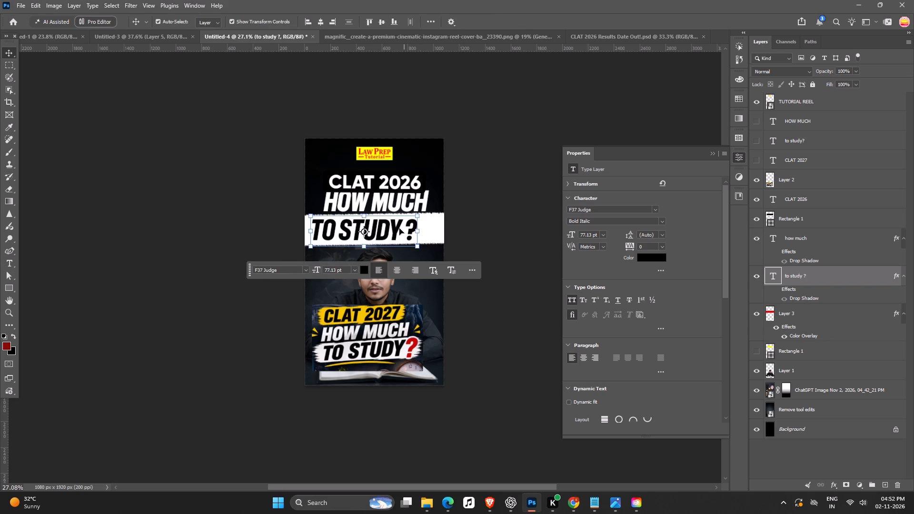
# Centre the TO STUDY ? text on the white strip and scale it up to about 124%, adjusting its vertical position.
pyautogui.moveTo(399, 228); pyautogui.dragTo(410, 227)
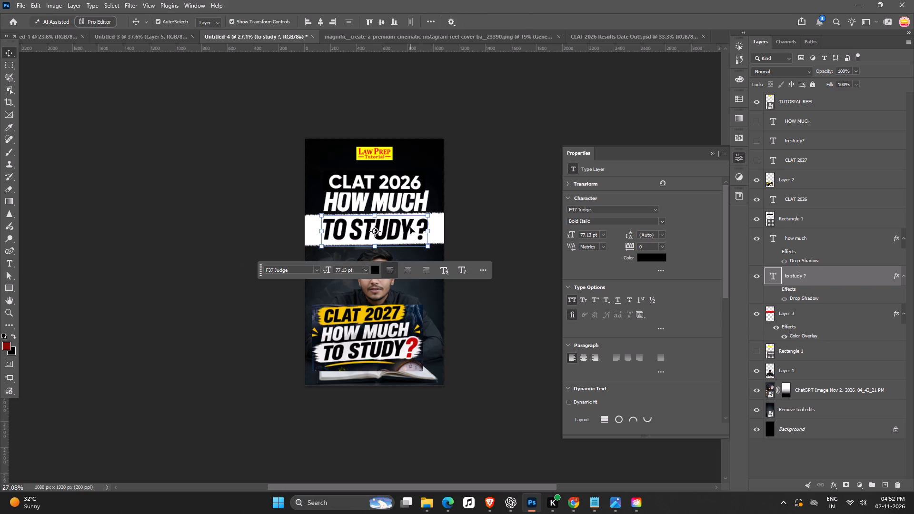
pyautogui.keyDown('alt'); pyautogui.moveTo(429, 215); pyautogui.dragTo(443, 214); pyautogui.keyUp('alt')
pyautogui.hotkey('shift', 'Down')
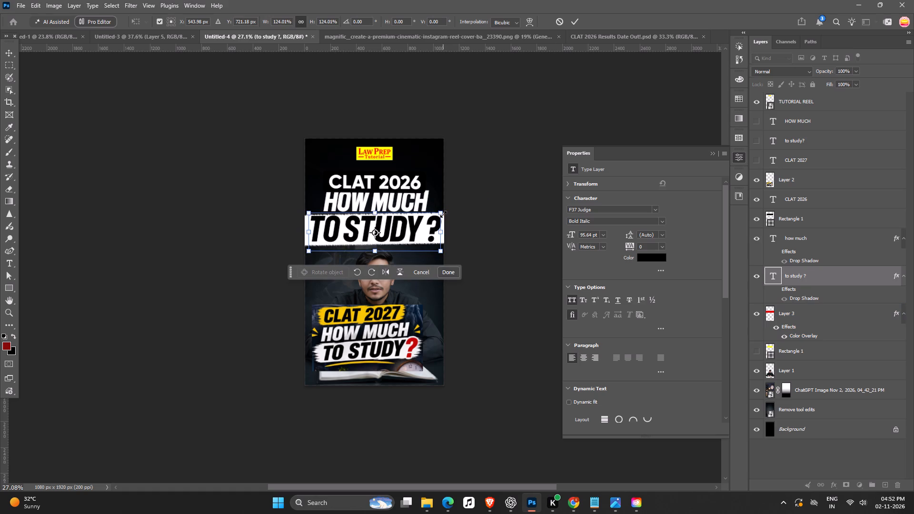
pyautogui.press('Up')
pyautogui.press('Up')
pyautogui.press('Return')
pyautogui.click(484, 180)
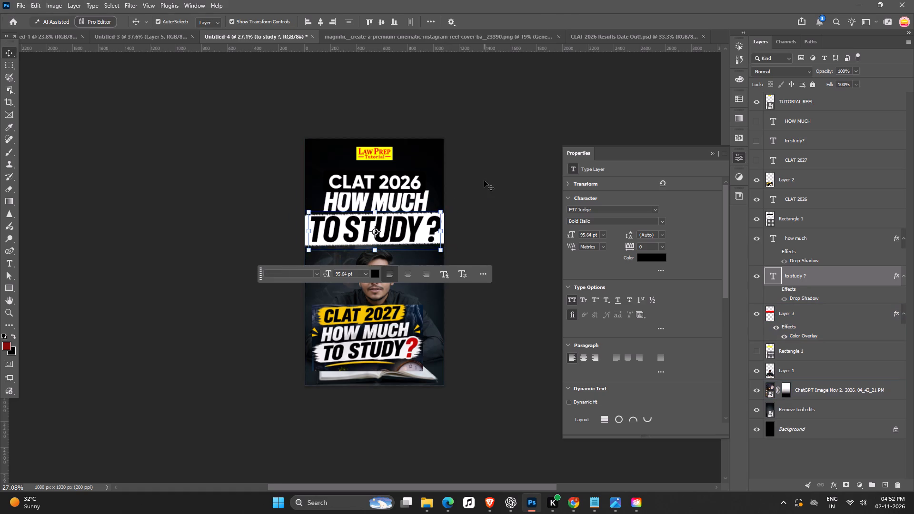
# Scale the TO STUDY ? text and the white strip down together, making the strip about 1007 px wide.
pyautogui.keyDown('ctrl'); pyautogui.scroll(4, 382, 262); pyautogui.keyUp('ctrl')
pyautogui.click(470, 231)
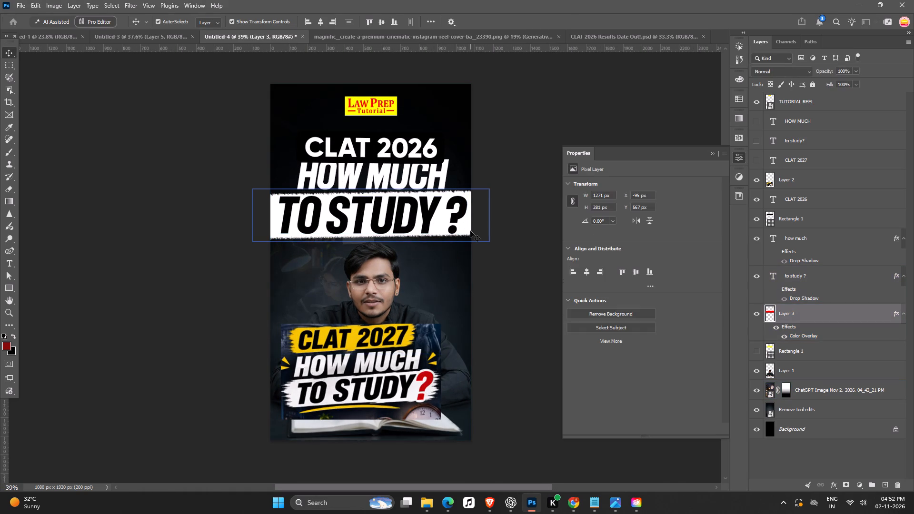
pyautogui.keyDown('shift'); pyautogui.click(446, 215); pyautogui.keyUp('shift')
pyautogui.keyDown('alt'); pyautogui.moveTo(491, 189); pyautogui.dragTo(467, 194); pyautogui.keyUp('alt')
pyautogui.press('Return')
pyautogui.click(552, 171)
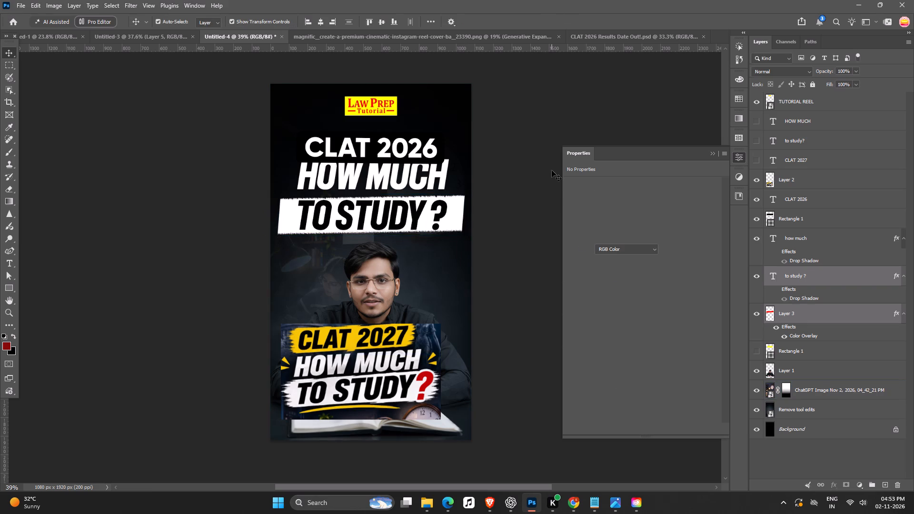
# Stretch the white strip horizontally past both canvas edges, to about 1173 px wide, keeping its height.
pyautogui.keyDown('ctrl'); pyautogui.scroll(-8, 509, 170); pyautogui.keyUp('ctrl')
pyautogui.press('space')
pyautogui.press('space')
pyautogui.moveTo(445, 273); pyautogui.dragTo(432, 250)
pyautogui.keyDown('ctrl'); pyautogui.scroll(6, 355, 287); pyautogui.keyUp('ctrl')
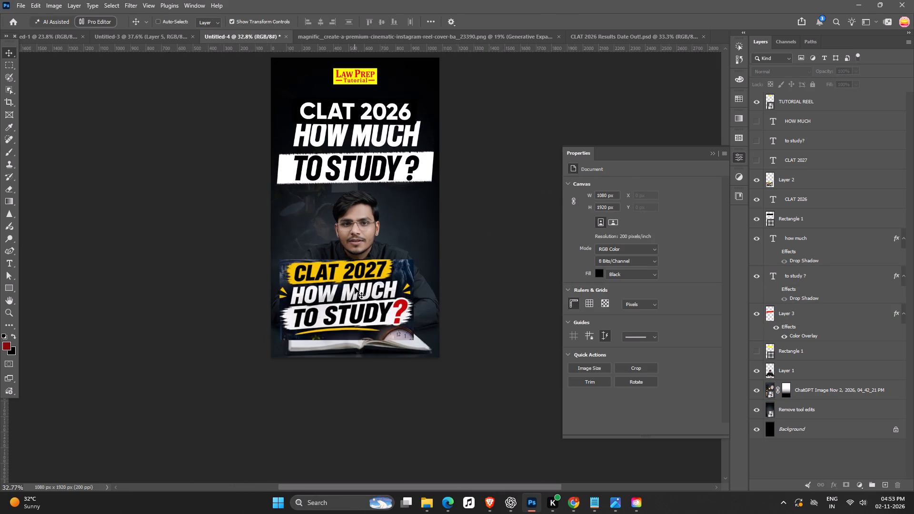
pyautogui.keyDown('ctrl'); pyautogui.scroll(2, 371, 297); pyautogui.keyUp('ctrl')
pyautogui.press('space')
pyautogui.press('space')
pyautogui.moveTo(371, 299); pyautogui.dragTo(370, 353)
pyautogui.click(442, 203)
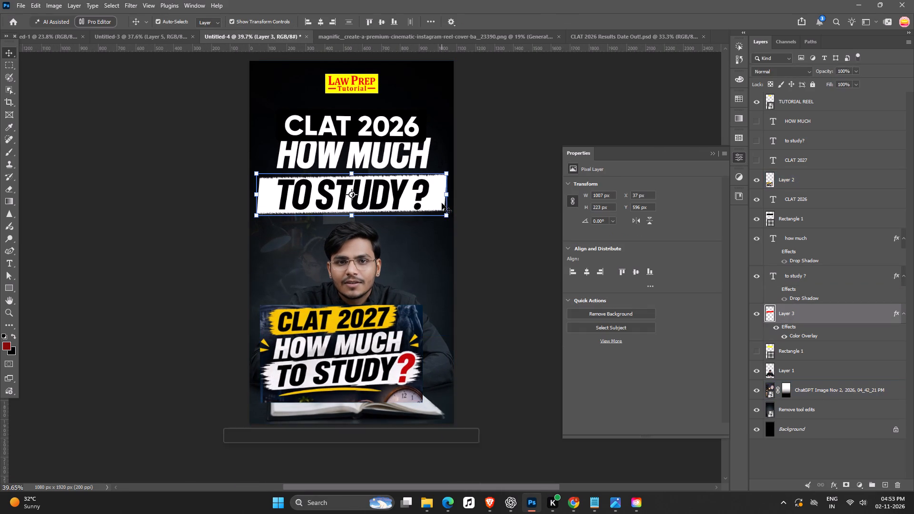
pyautogui.keyDown('shift'); pyautogui.moveTo(446, 197); pyautogui.dragTo(458, 195); pyautogui.keyUp('shift')
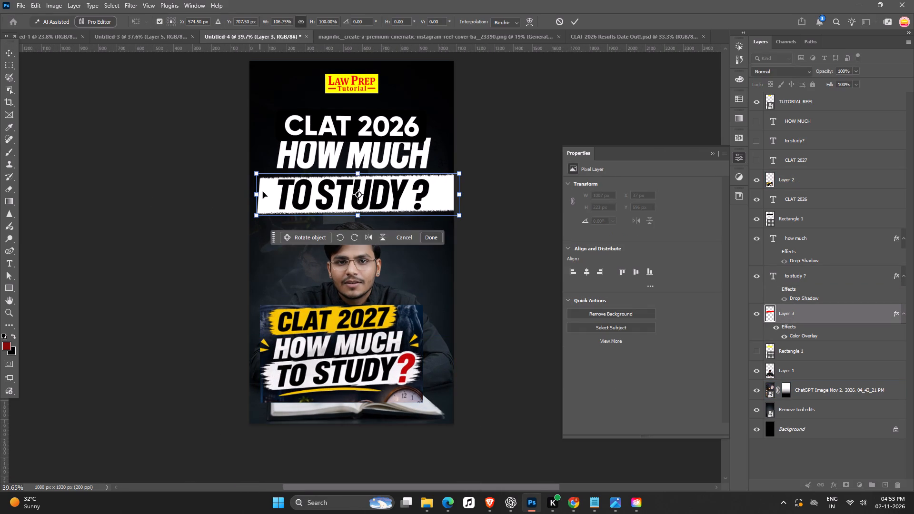
pyautogui.keyDown('shift'); pyautogui.moveTo(259, 191); pyautogui.dragTo(241, 195); pyautogui.keyUp('shift')
pyautogui.press('Return')
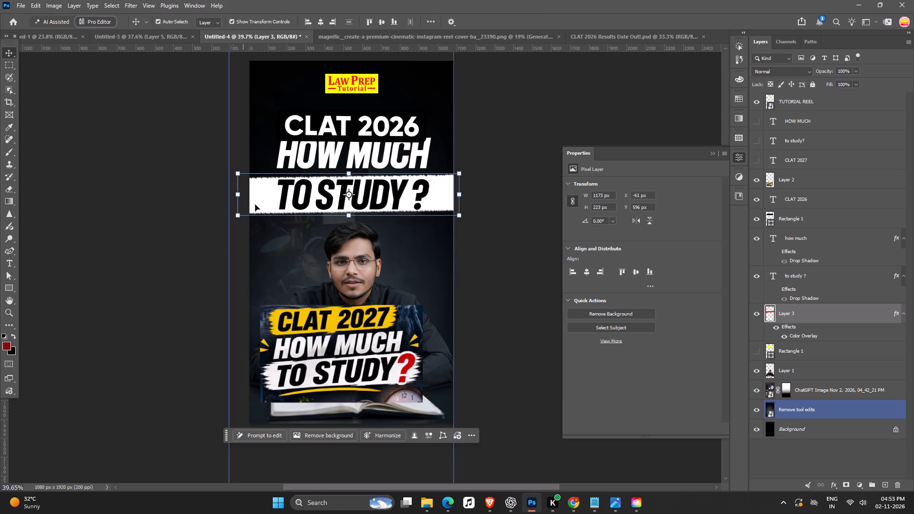
pyautogui.click(514, 210)
# Nudge the TO STUDY ? text slightly to the right on the white strip.
pyautogui.click(392, 191)
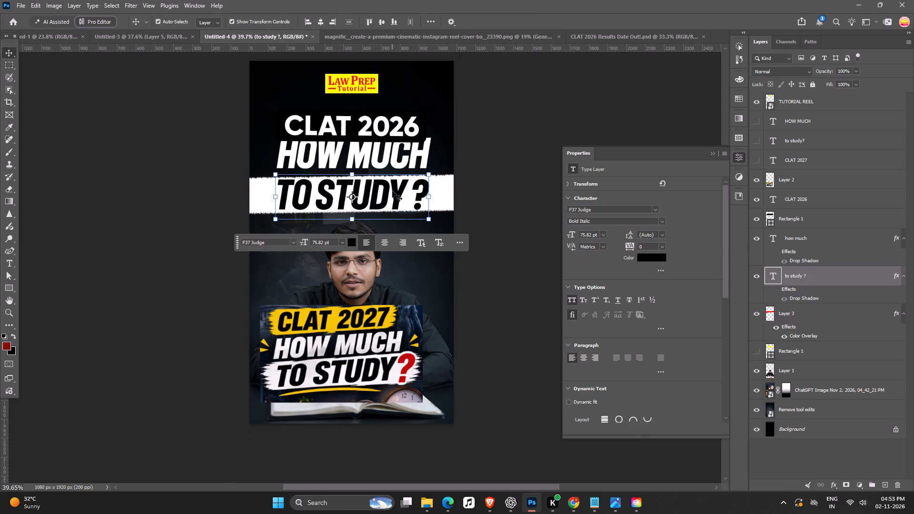
pyautogui.press('Right')
pyautogui.press('Right')
pyautogui.press('Right')
pyautogui.click(516, 170)
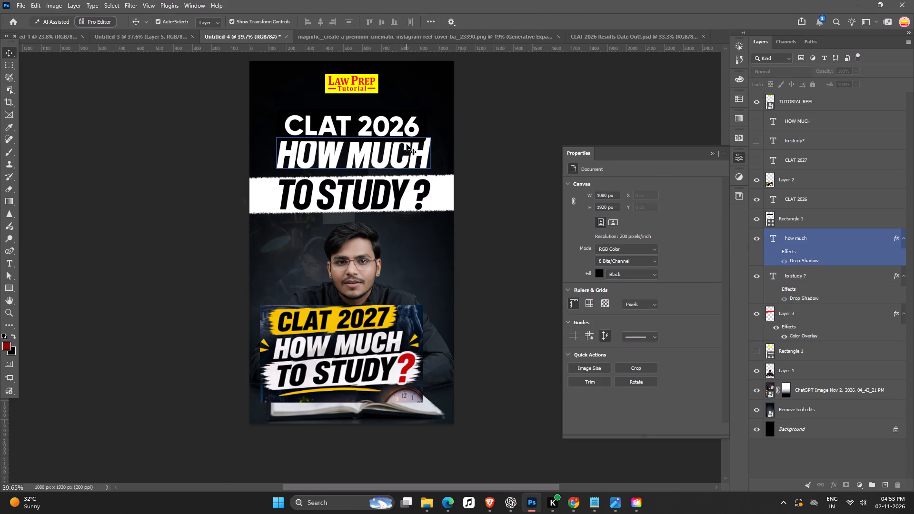
# Nudge the HOW MUCH text down, closer to the white strip.
pyautogui.click(410, 145)
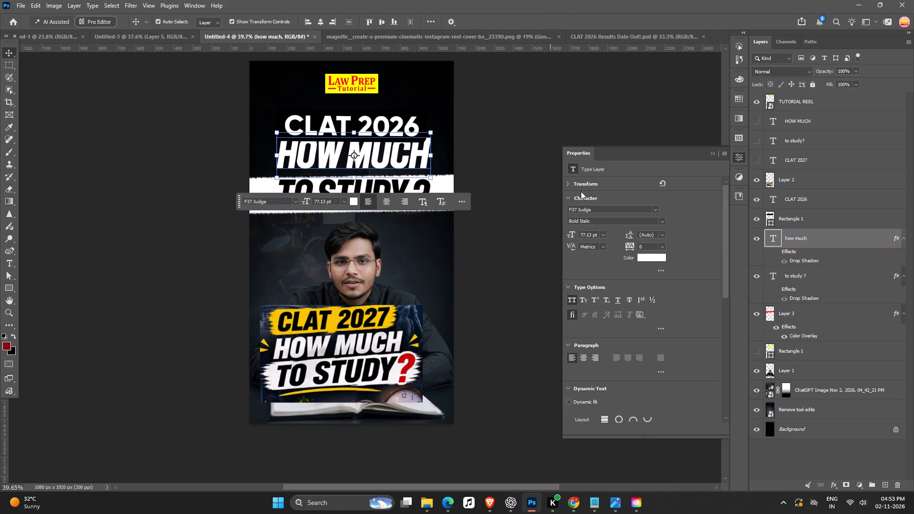
pyautogui.hotkey('shift', 'Down')
pyautogui.hotkey('shift', 'Down')
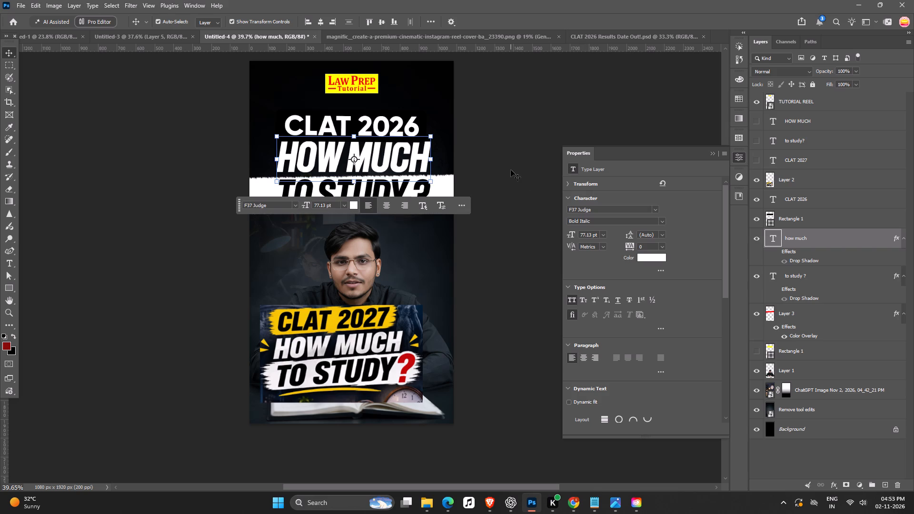
pyautogui.click(522, 155)
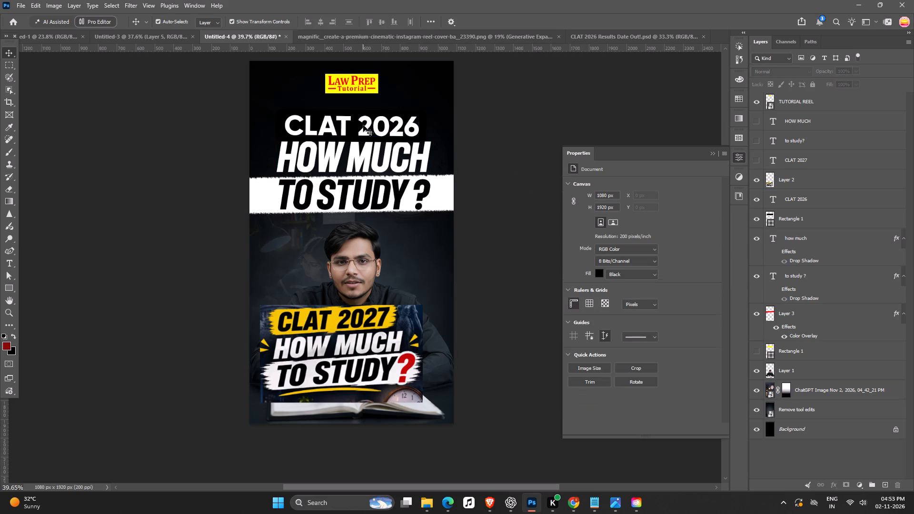
# Fill the rounded rectangle behind CLAT 2026 with yellow ffff00 sampled from the Law Prep Tutorial logo.
pyautogui.click(407, 113)
pyautogui.click(769, 215)
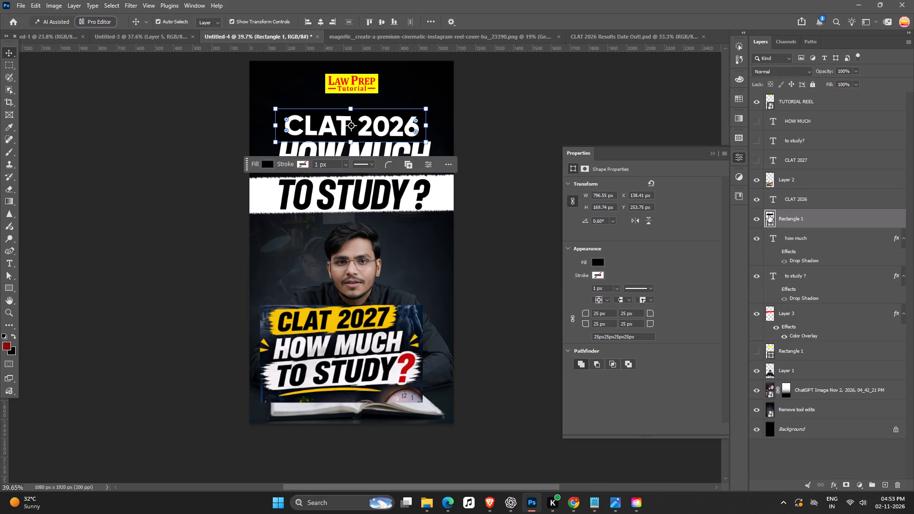
pyautogui.click(765, 215)
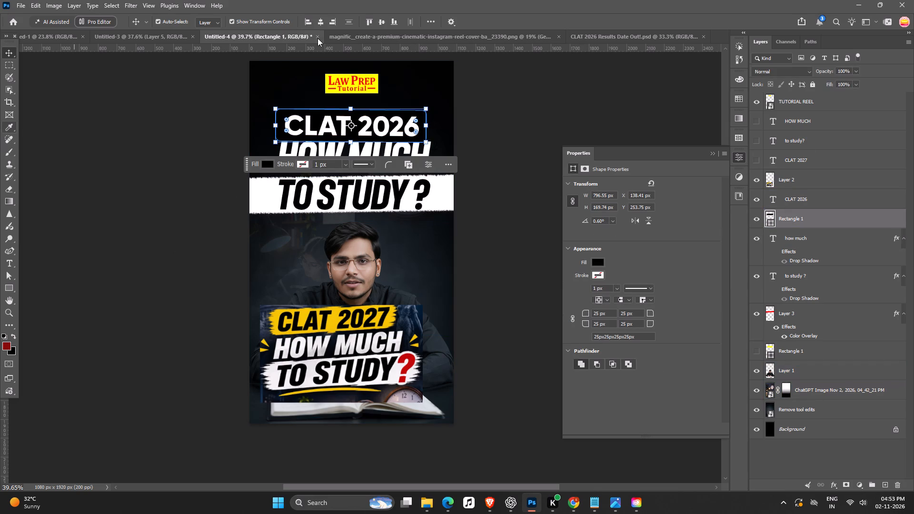
pyautogui.doubleClick(774, 213)
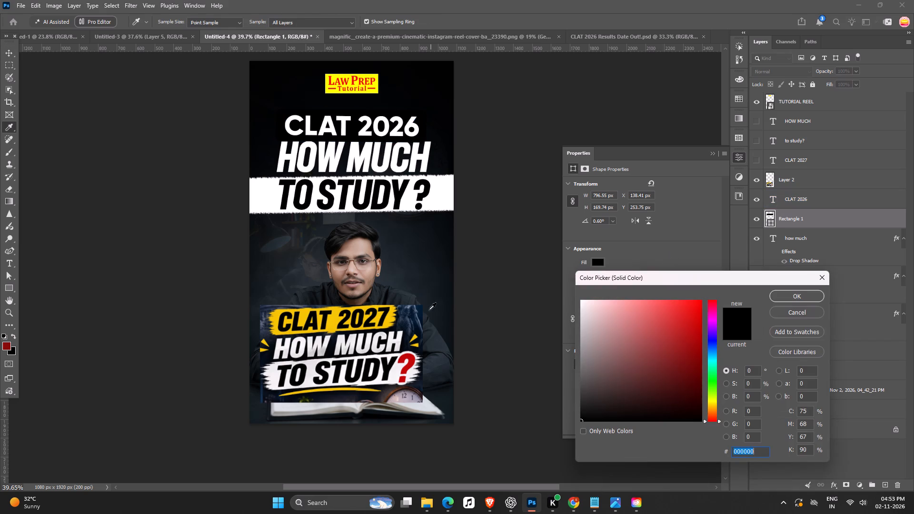
pyautogui.click(388, 313)
pyautogui.click(397, 317)
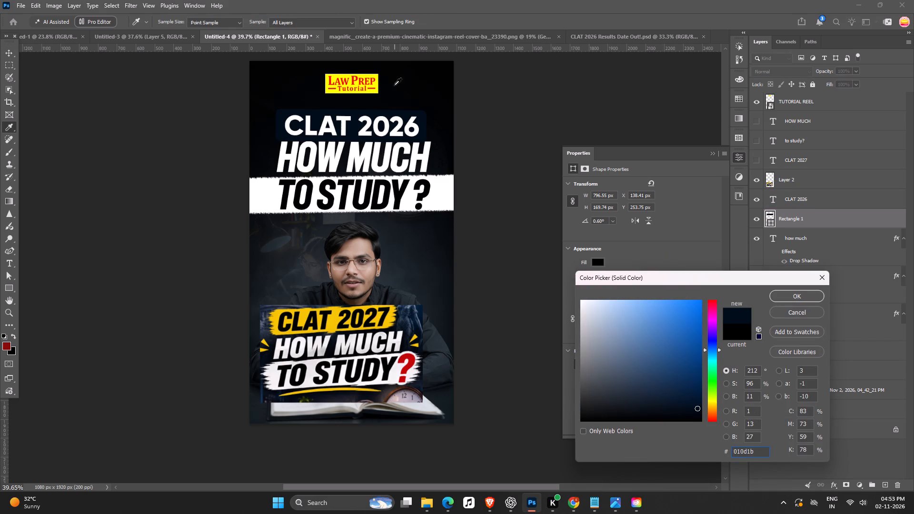
pyautogui.click(373, 75)
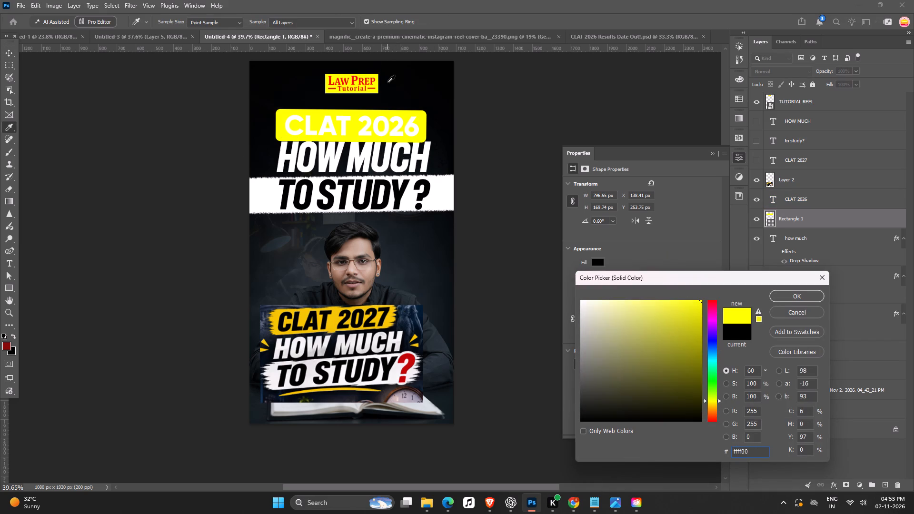
pyautogui.press('Return')
pyautogui.click(510, 110)
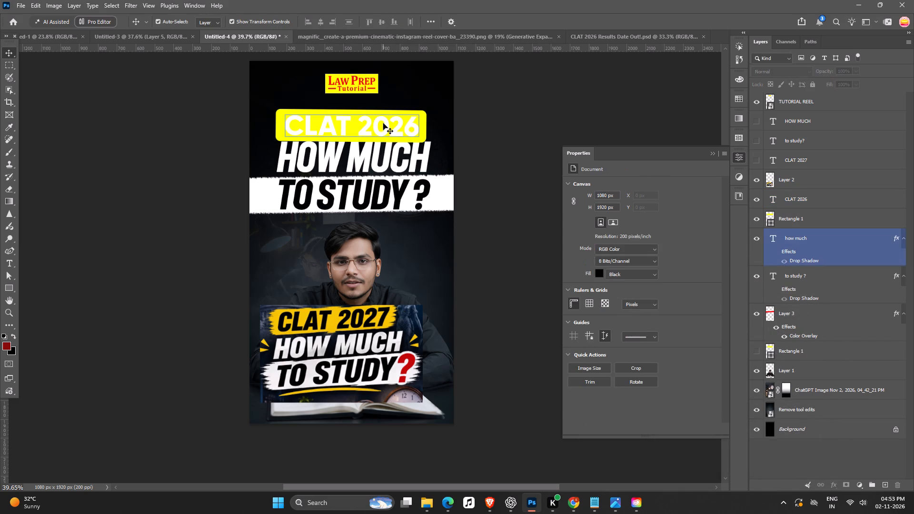
# Set the CLAT 2026 text color to black (000000).
pyautogui.click(383, 123)
pyautogui.click(643, 257)
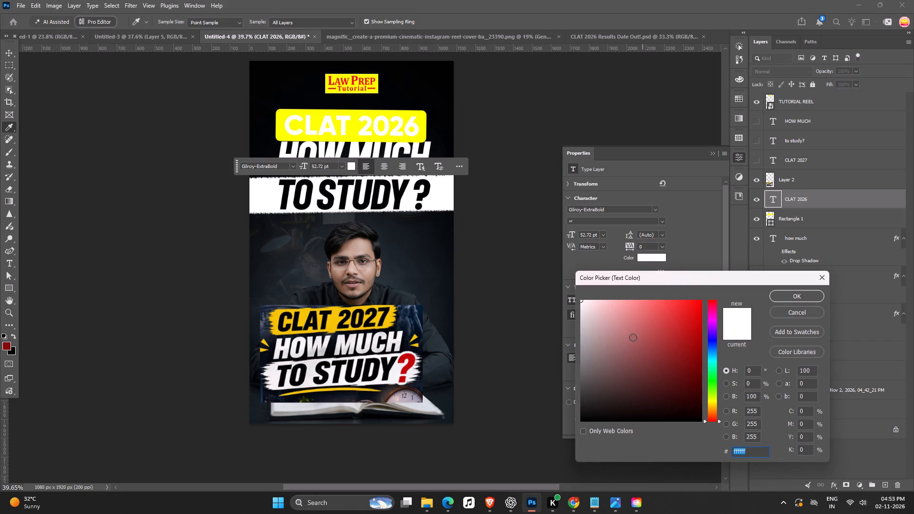
pyautogui.moveTo(618, 331); pyautogui.dragTo(473, 513)
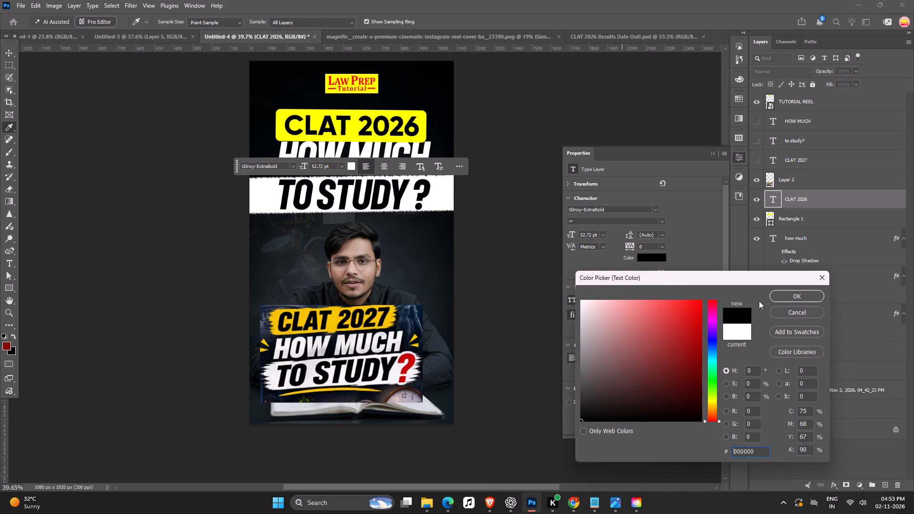
pyautogui.click(786, 295)
pyautogui.click(538, 94)
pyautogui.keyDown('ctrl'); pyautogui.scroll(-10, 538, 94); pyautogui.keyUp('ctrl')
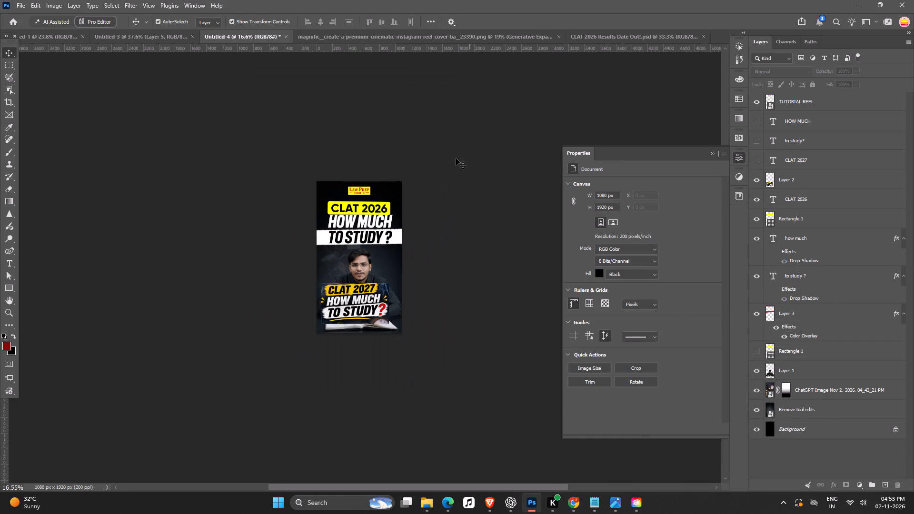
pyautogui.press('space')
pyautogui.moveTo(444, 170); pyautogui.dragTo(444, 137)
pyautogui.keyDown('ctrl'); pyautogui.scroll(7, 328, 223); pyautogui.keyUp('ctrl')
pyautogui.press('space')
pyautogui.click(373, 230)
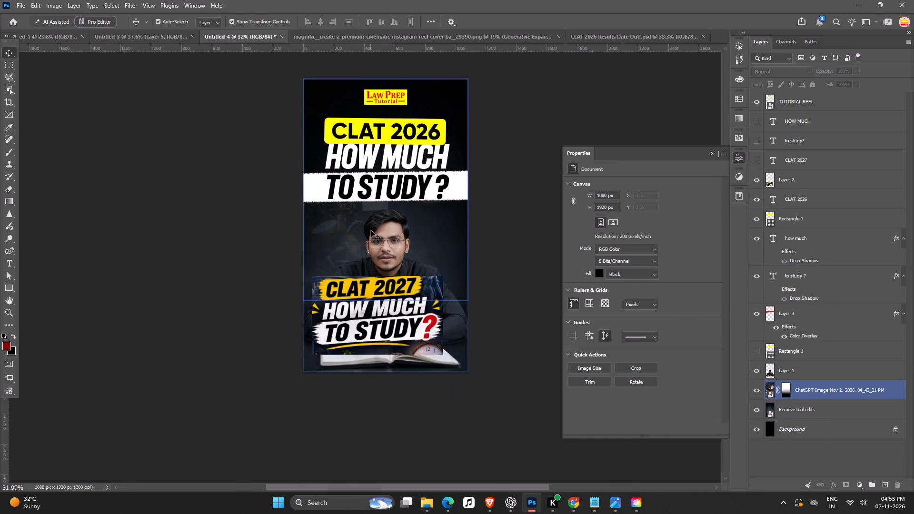
# Color the question mark after TO STUDY red (c20506), sampled from the reference title's question mark.
pyautogui.keyDown('ctrl'); pyautogui.scroll(4, 445, 258); pyautogui.keyUp('ctrl')
pyautogui.tripleClick(440, 147)
pyautogui.moveTo(427, 147); pyautogui.dragTo(507, 158)
pyautogui.click(656, 257)
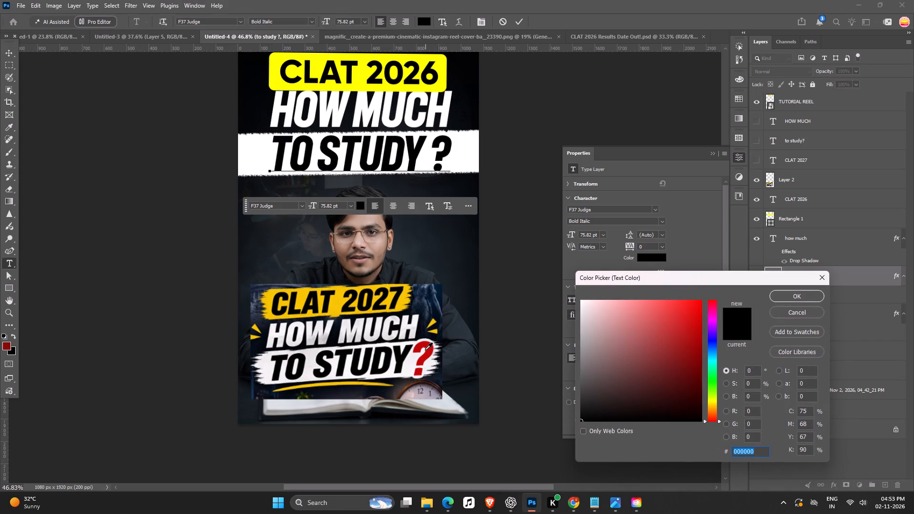
pyautogui.click(427, 348)
pyautogui.click(779, 295)
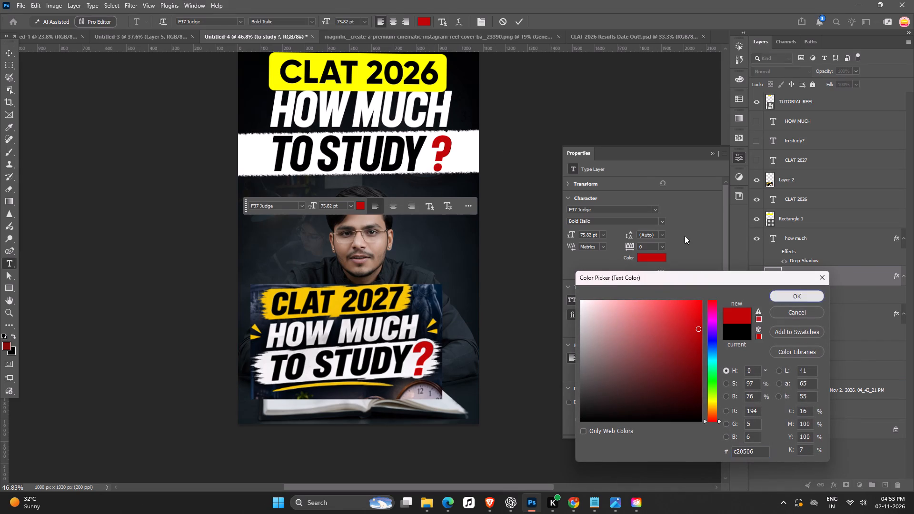
pyautogui.doubleClick(627, 123)
# Move the CLAT 2026 text and its yellow rectangle together slightly up and to the right, keeping their size.
pyautogui.keyDown('ctrl'); pyautogui.scroll(-8, 627, 123); pyautogui.keyUp('ctrl')
pyautogui.press('space')
pyautogui.moveTo(426, 260); pyautogui.dragTo(452, 272)
pyautogui.keyDown('ctrl'); pyautogui.scroll(5, 397, 216); pyautogui.keyUp('ctrl')
pyautogui.press('space')
pyautogui.moveTo(403, 220); pyautogui.dragTo(415, 268)
pyautogui.press('space')
pyautogui.moveTo(476, 250); pyautogui.dragTo(460, 171)
pyautogui.click(469, 175)
pyautogui.keyDown('shift'); pyautogui.click(459, 173); pyautogui.keyUp('shift')
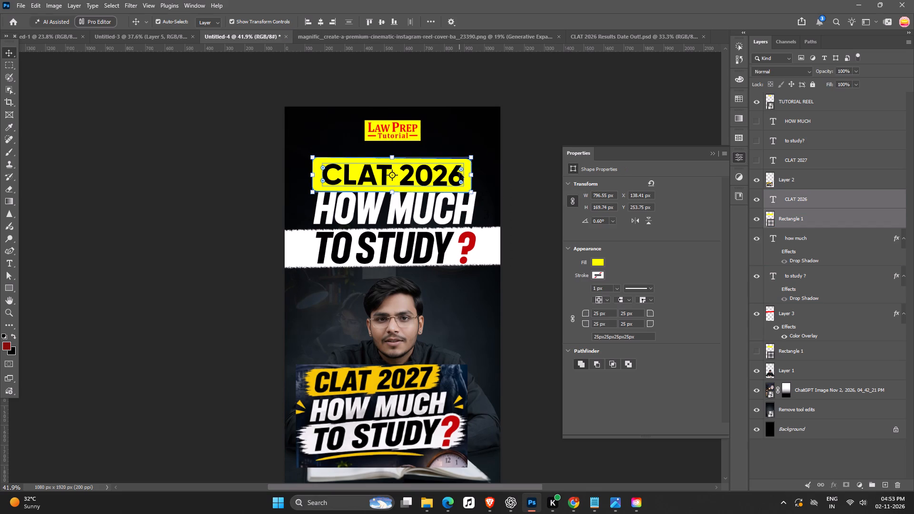
pyautogui.hotkey('shift', 'Up')
pyautogui.hotkey('shift', 'Up')
pyautogui.hotkey('shift', 'Up')
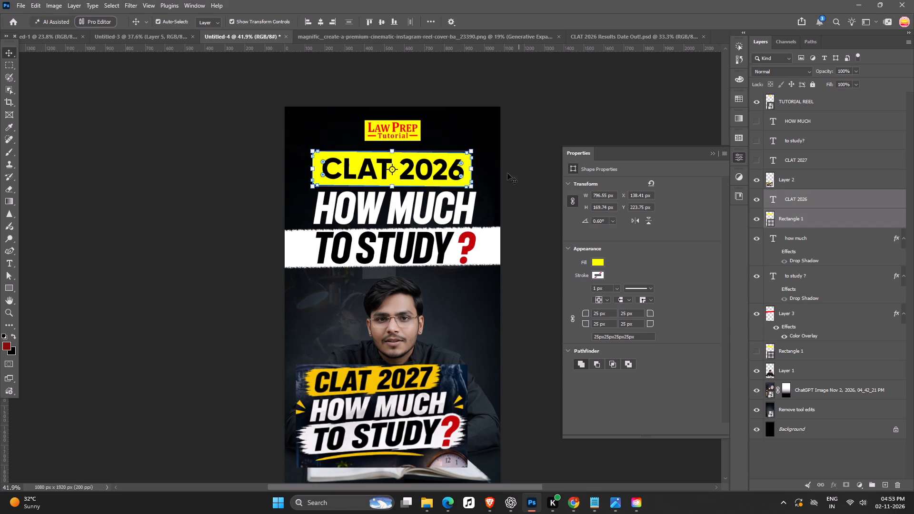
pyautogui.keyDown('alt'); pyautogui.moveTo(472, 149); pyautogui.dragTo(457, 149); pyautogui.keyUp('alt')
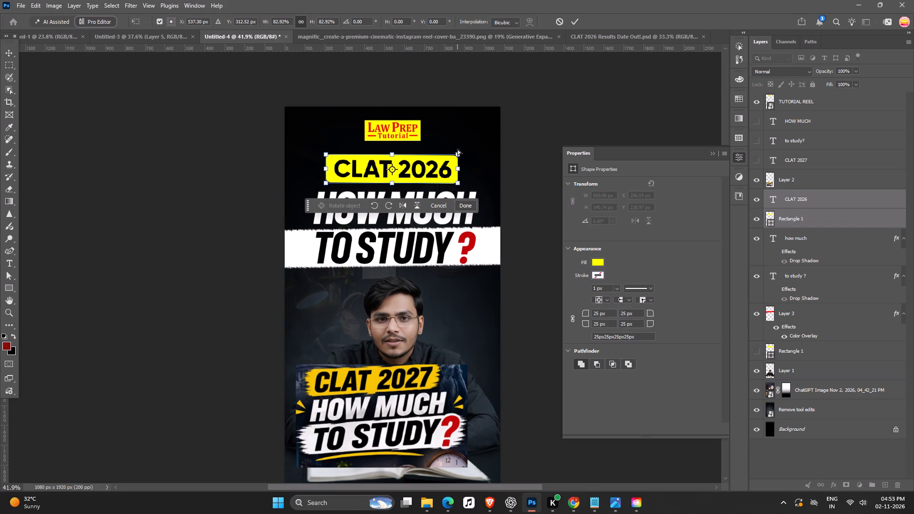
pyautogui.hotkey('ctrl', 'z')
pyautogui.click(447, 170)
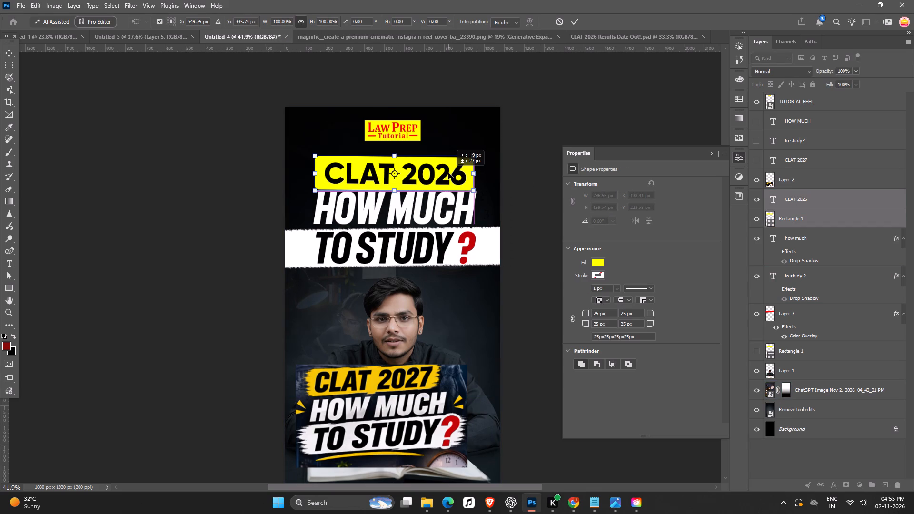
pyautogui.click(577, 24)
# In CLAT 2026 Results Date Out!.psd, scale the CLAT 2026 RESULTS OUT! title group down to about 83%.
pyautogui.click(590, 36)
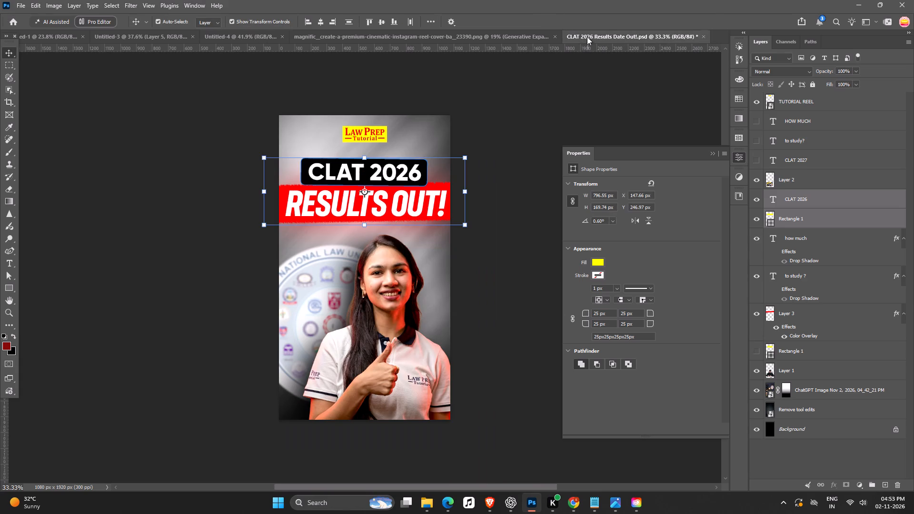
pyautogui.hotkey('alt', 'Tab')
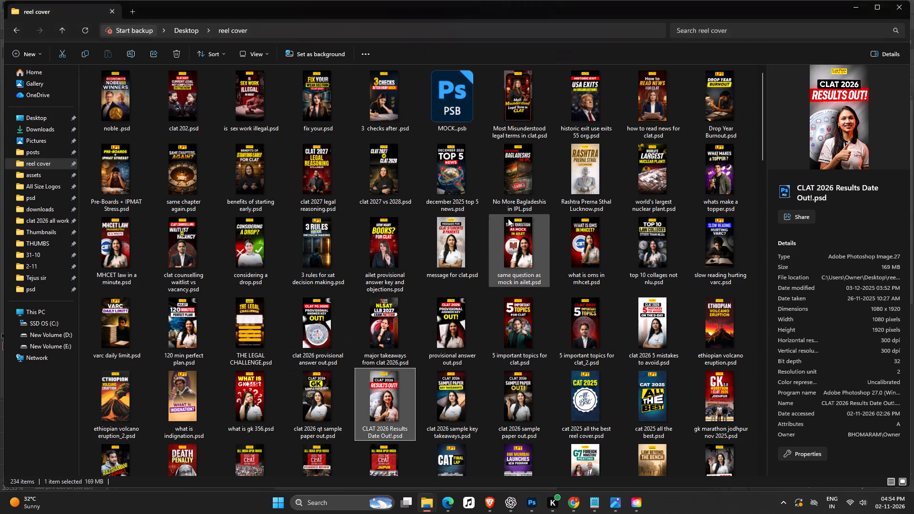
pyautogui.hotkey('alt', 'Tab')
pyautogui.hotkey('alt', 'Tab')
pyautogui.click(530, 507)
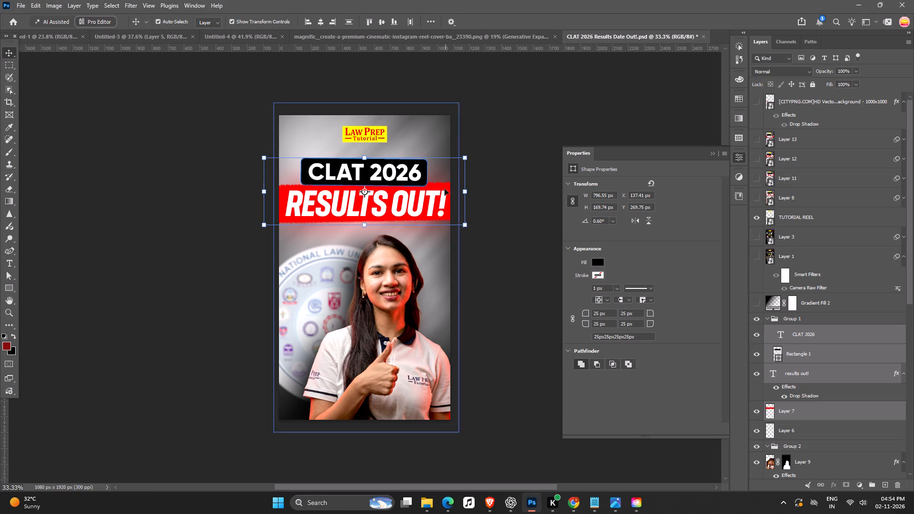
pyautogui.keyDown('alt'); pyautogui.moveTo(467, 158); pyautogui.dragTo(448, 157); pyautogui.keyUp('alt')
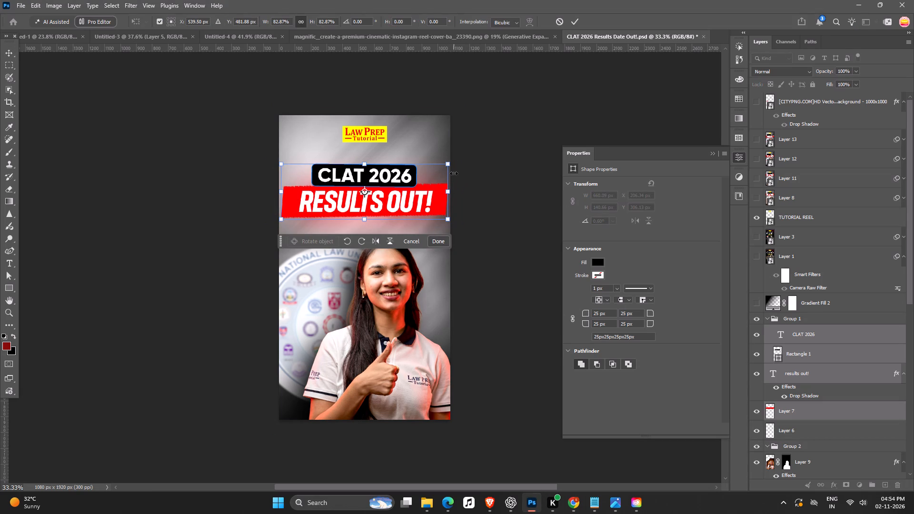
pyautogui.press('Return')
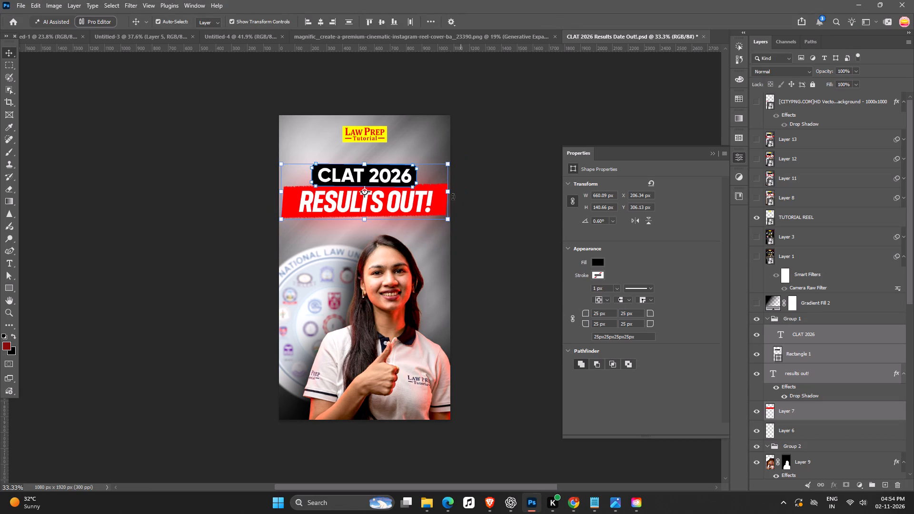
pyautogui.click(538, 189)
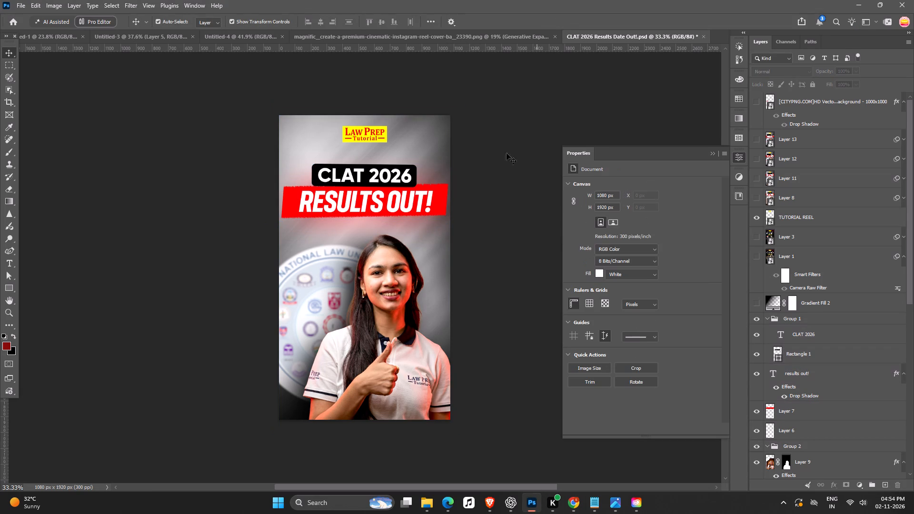
# Close the magnific premium cinematic Instagram reel cover image document.
pyautogui.click(387, 39)
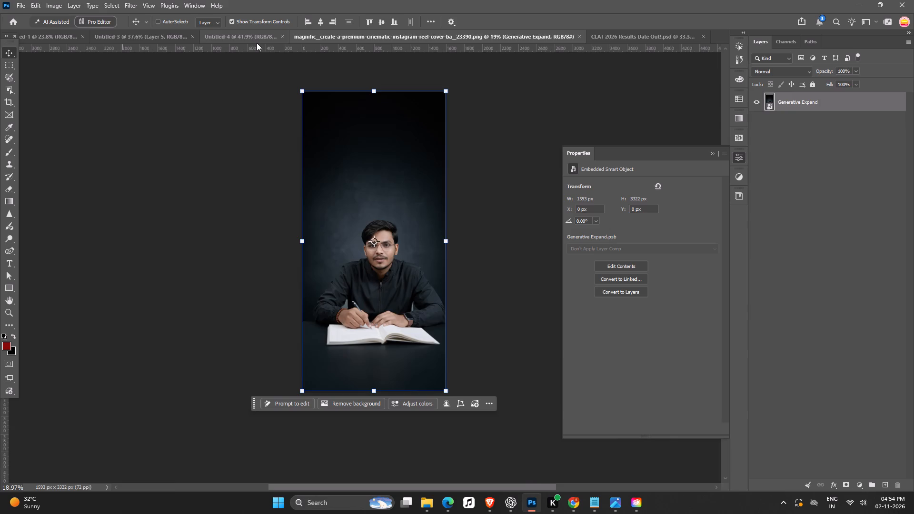
pyautogui.hotkey('ctrl', 'w')
# In Untitled-4, scale CLAT 2026 and its yellow rectangle down to about 632 px wide, centered above HOW MUCH.
pyautogui.click(228, 32)
pyautogui.press('space')
pyautogui.press('space')
pyautogui.moveTo(376, 276); pyautogui.dragTo(333, 297)
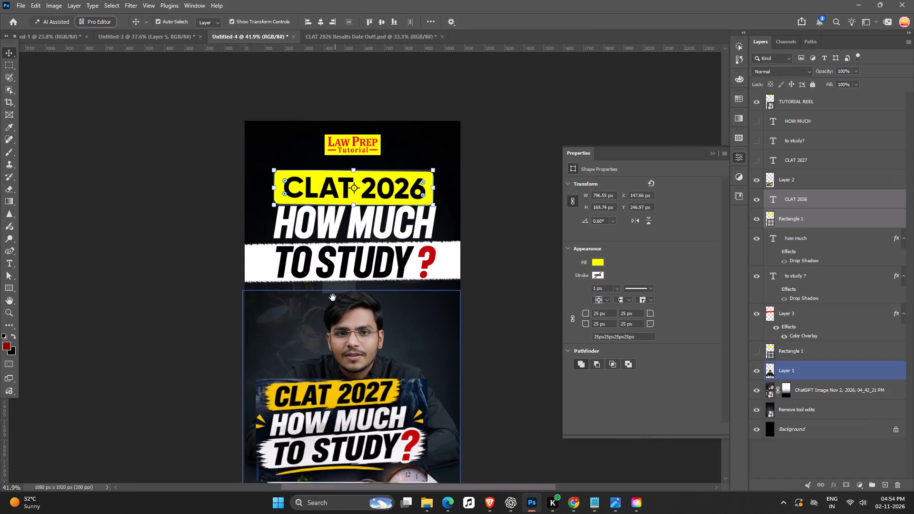
pyautogui.moveTo(333, 297); pyautogui.dragTo(332, 297)
pyautogui.click(495, 188)
pyautogui.click(423, 174)
pyautogui.keyDown('shift'); pyautogui.click(409, 186); pyautogui.keyUp('shift')
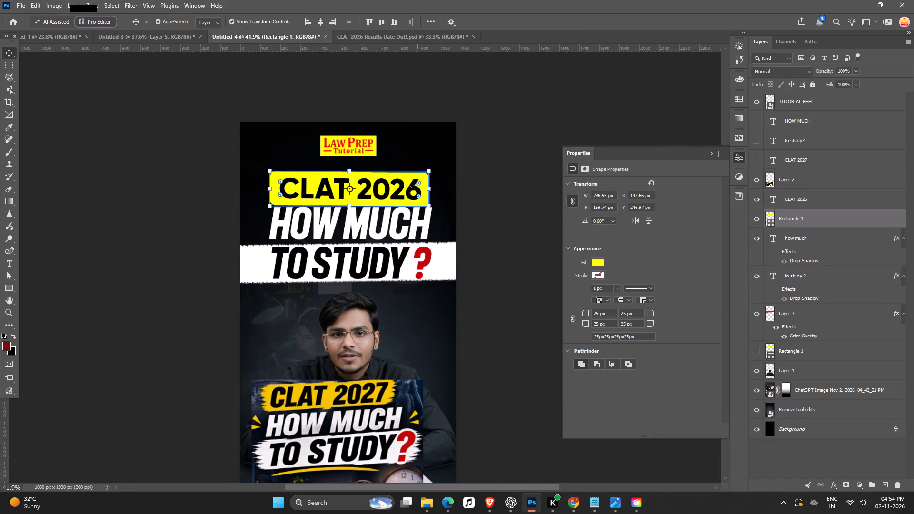
pyautogui.keyDown('alt'); pyautogui.moveTo(429, 172); pyautogui.dragTo(418, 175); pyautogui.keyUp('alt')
pyautogui.click(387, 186)
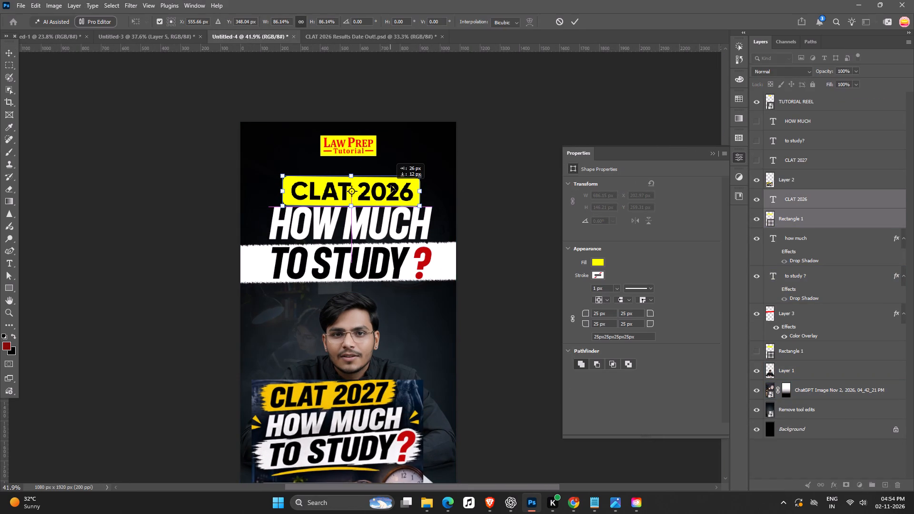
pyautogui.keyDown('alt'); pyautogui.moveTo(418, 172); pyautogui.dragTo(410, 173); pyautogui.keyUp('alt')
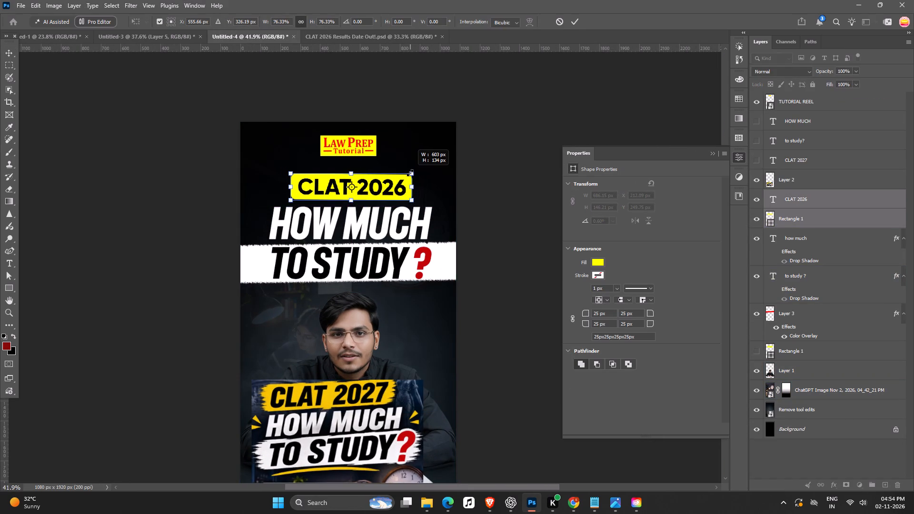
pyautogui.keyDown('alt'); pyautogui.moveTo(410, 173); pyautogui.dragTo(413, 174); pyautogui.keyUp('alt')
pyautogui.press('Return')
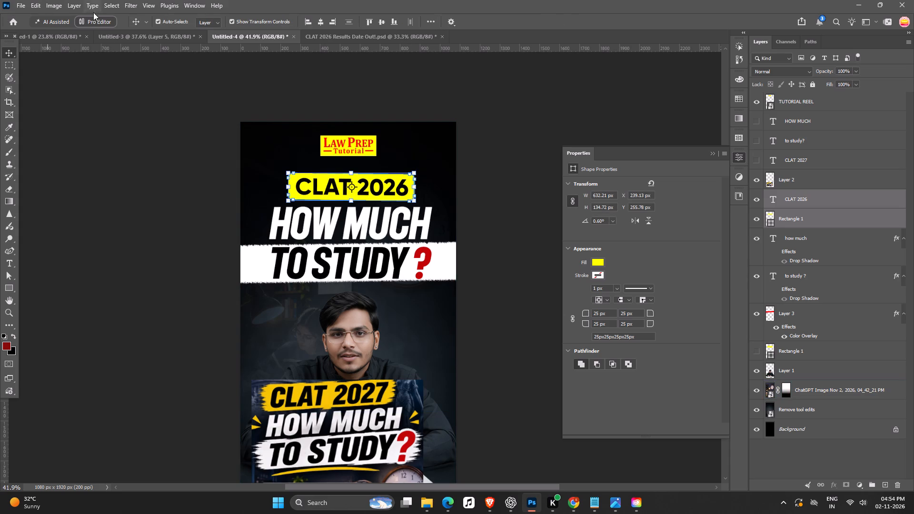
# Open 3 checks after .psd from the reel cover folder and copy the CHECKS text's layer style.
pyautogui.click(116, 35)
pyautogui.click(37, 35)
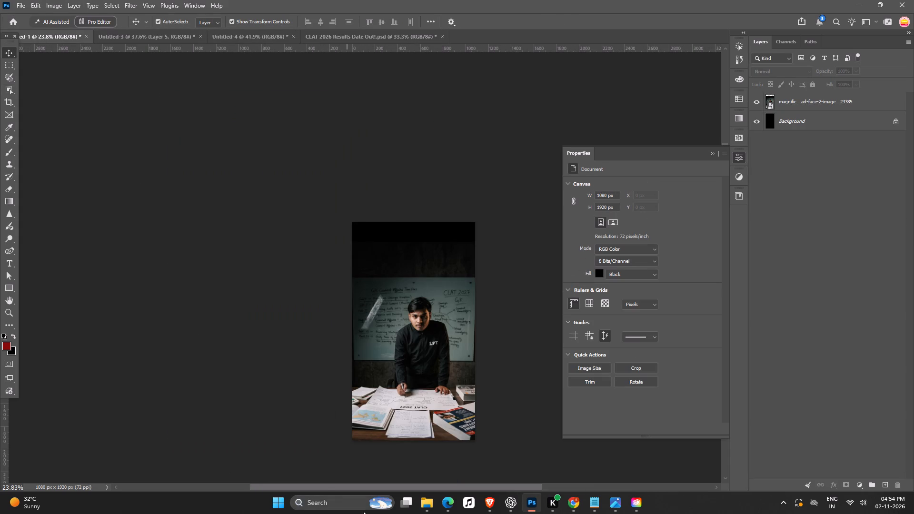
pyautogui.click(419, 503)
pyautogui.click(238, 462)
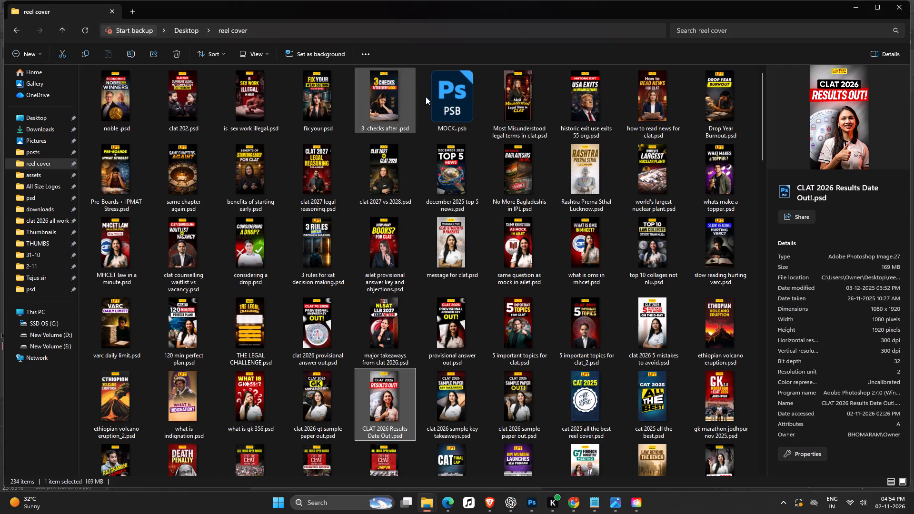
pyautogui.doubleClick(370, 91)
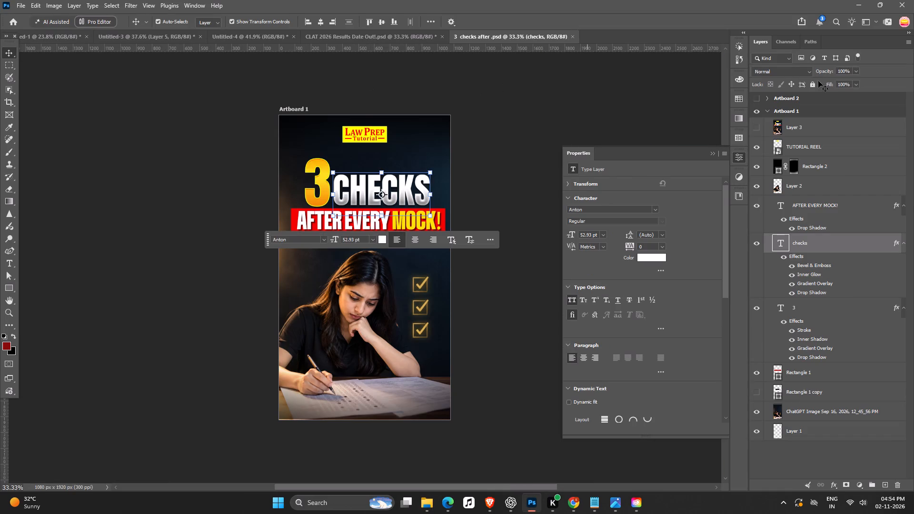
pyautogui.rightClick(858, 242)
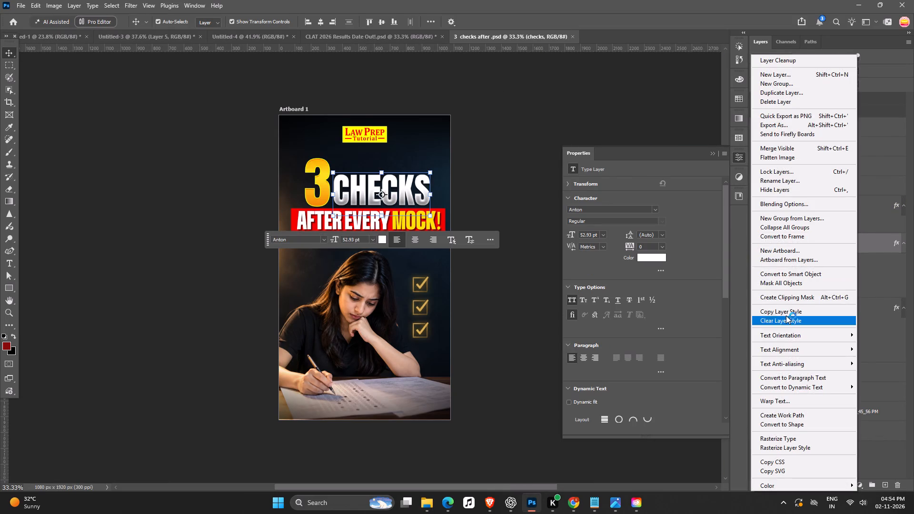
pyautogui.click(785, 314)
# Close CLAT 2026 Results Date Out!.psd without saving its changes.
pyautogui.click(388, 40)
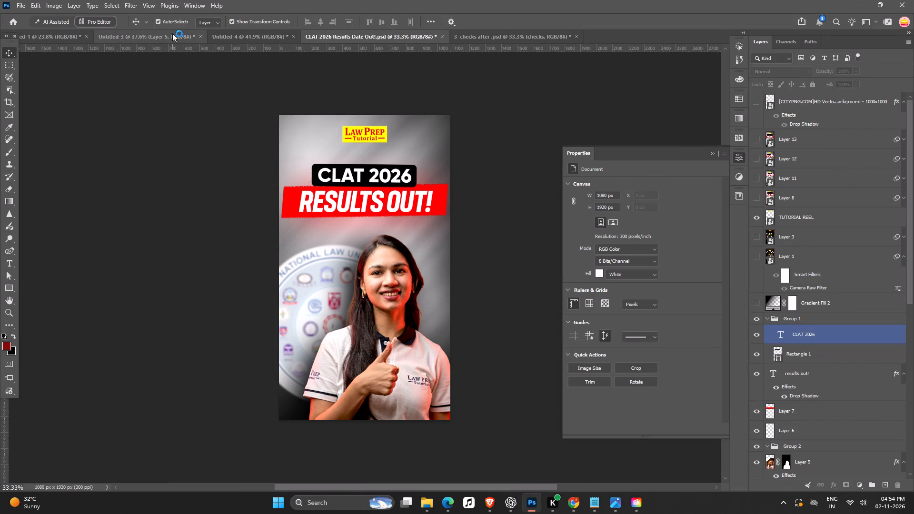
pyautogui.hotkey('ctrl', 'w')
pyautogui.moveTo(450, 184); pyautogui.dragTo(440, 176)
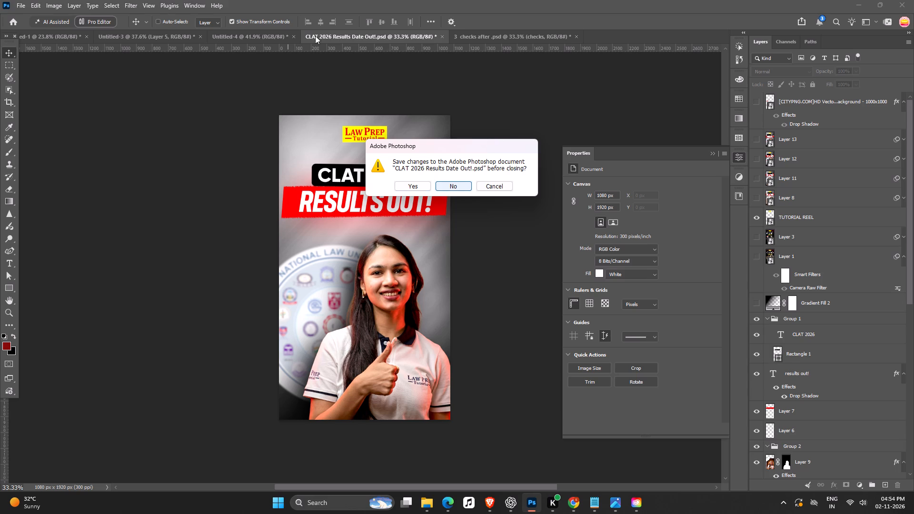
pyautogui.doubleClick(443, 185)
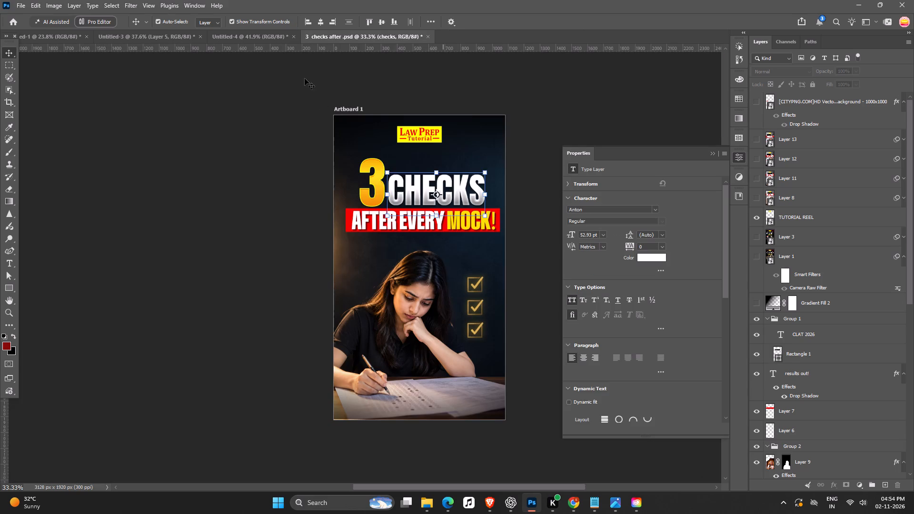
# Paste the copied CHECKS layer style onto the HOW MUCH text in Untitled-4.
pyautogui.click(252, 43)
pyautogui.click(489, 201)
pyautogui.click(355, 199)
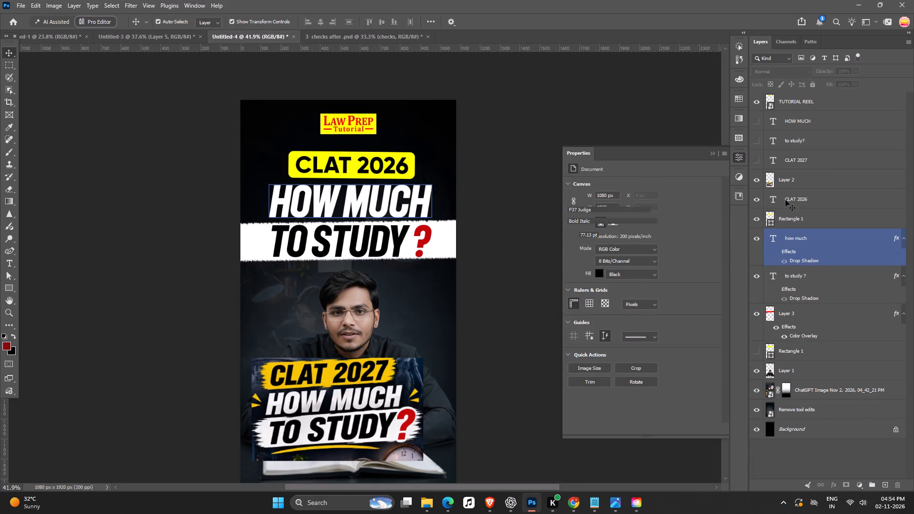
pyautogui.rightClick(828, 243)
pyautogui.click(755, 312)
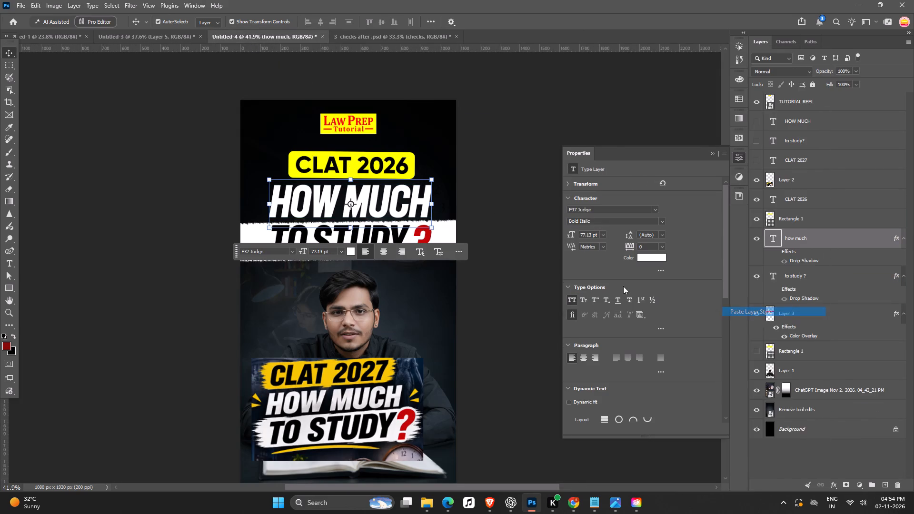
# Enlarge the HOW MUCH text to about 87.81 pt and nudge it slightly up.
pyautogui.keyDown('alt'); pyautogui.moveTo(429, 179); pyautogui.dragTo(443, 177); pyautogui.keyUp('alt')
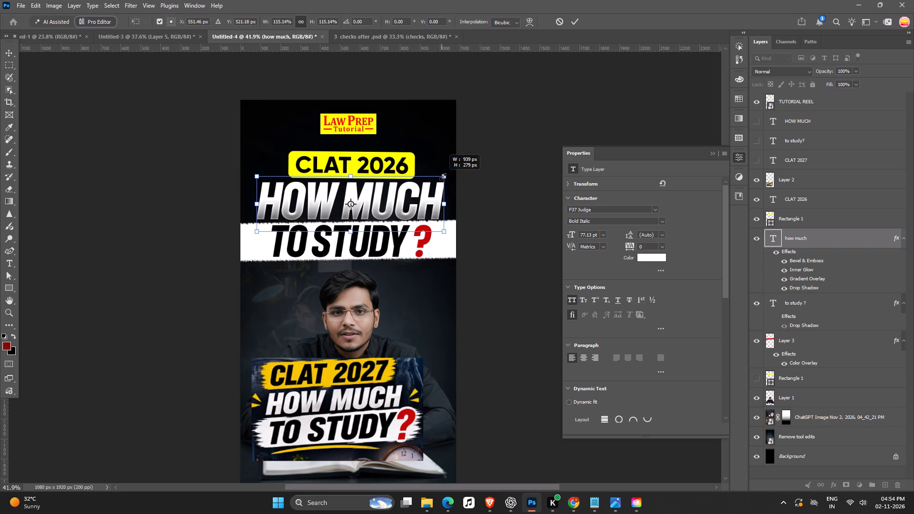
pyautogui.keyDown('alt'); pyautogui.moveTo(443, 177); pyautogui.dragTo(440, 176); pyautogui.keyUp('alt')
pyautogui.press('Return')
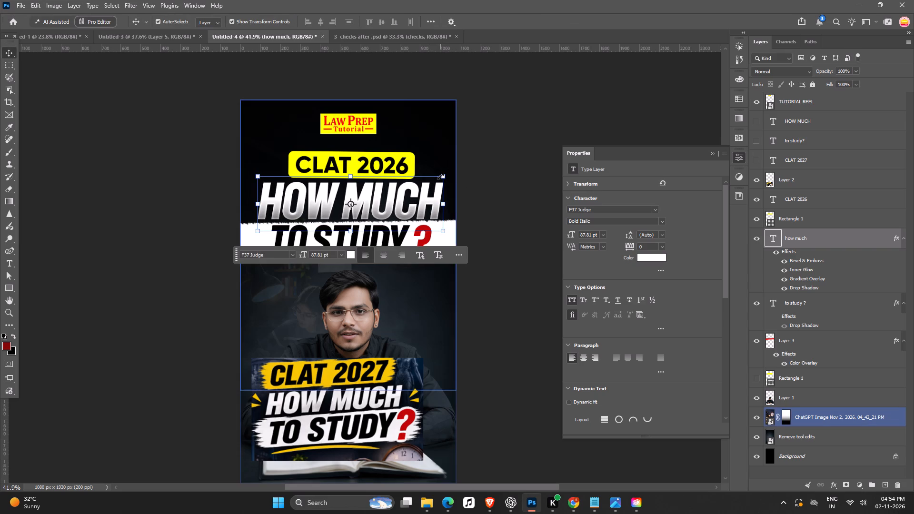
pyautogui.press('Up')
pyautogui.press('Up')
pyautogui.click(503, 140)
# Delete the CLAT 2027 reference title image covering the teacher's chest and hands.
pyautogui.press('space')
pyautogui.press('space')
pyautogui.press('space')
pyautogui.press('space')
pyautogui.press('space')
pyautogui.moveTo(513, 287); pyautogui.dragTo(511, 267)
pyautogui.click(387, 351)
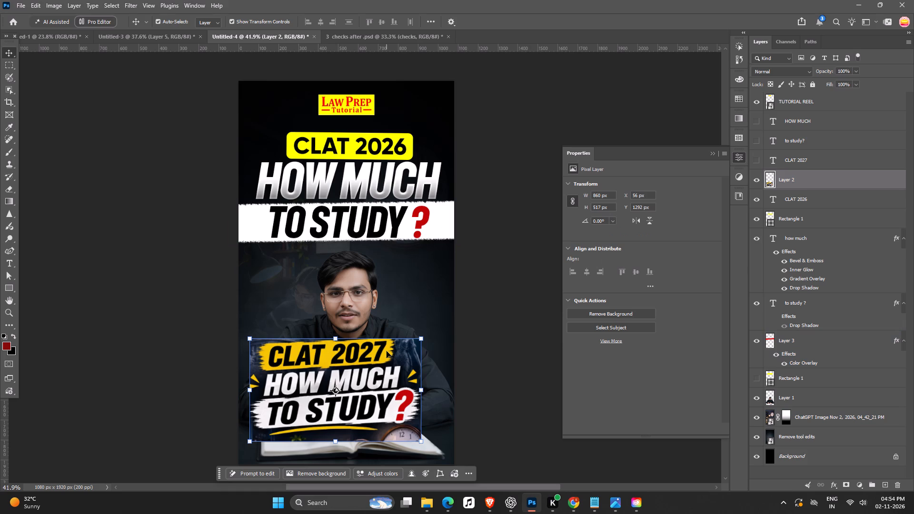
pyautogui.press('Delete')
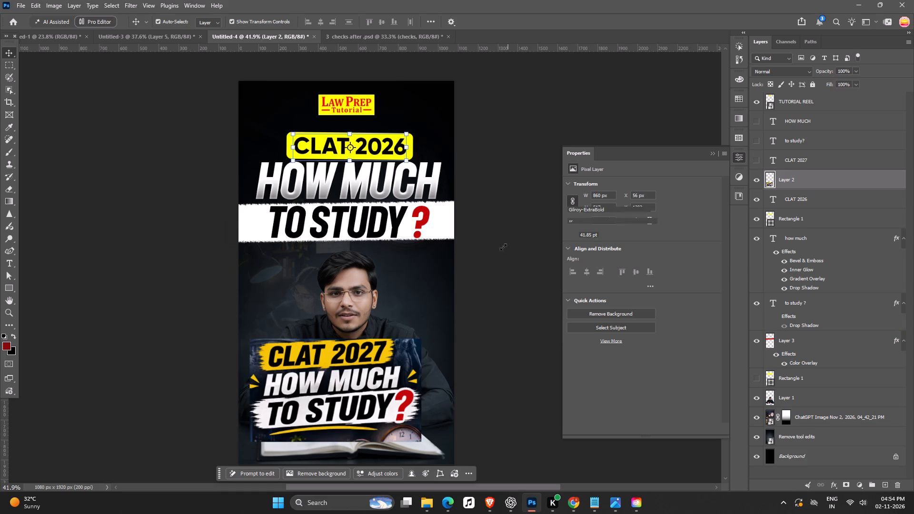
# Nudge the TO STUDY ? text and its white strip down together.
pyautogui.click(444, 230)
pyautogui.keyDown('shift'); pyautogui.click(417, 218); pyautogui.keyUp('shift')
pyautogui.hotkey('shift', 'Down')
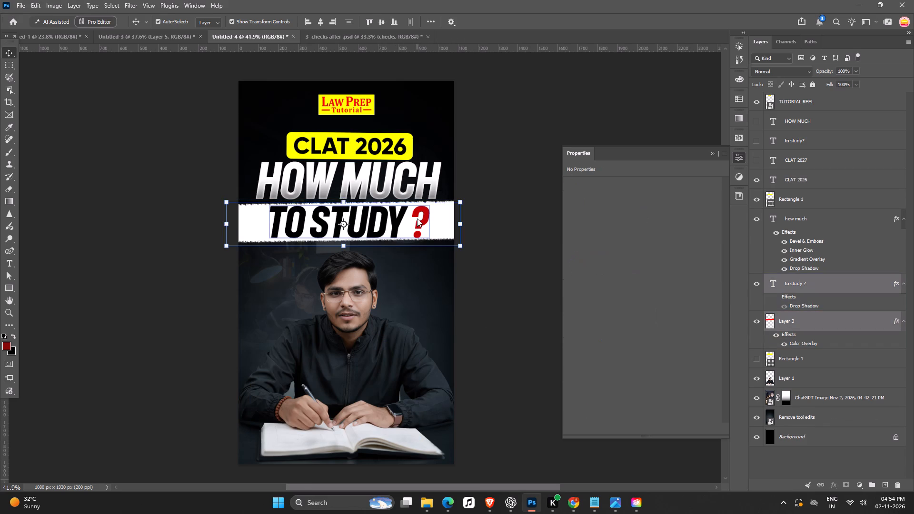
# Nudge the HOW MUCH text slightly down toward the white strip.
pyautogui.click(531, 219)
pyautogui.click(360, 191)
pyautogui.press('Down')
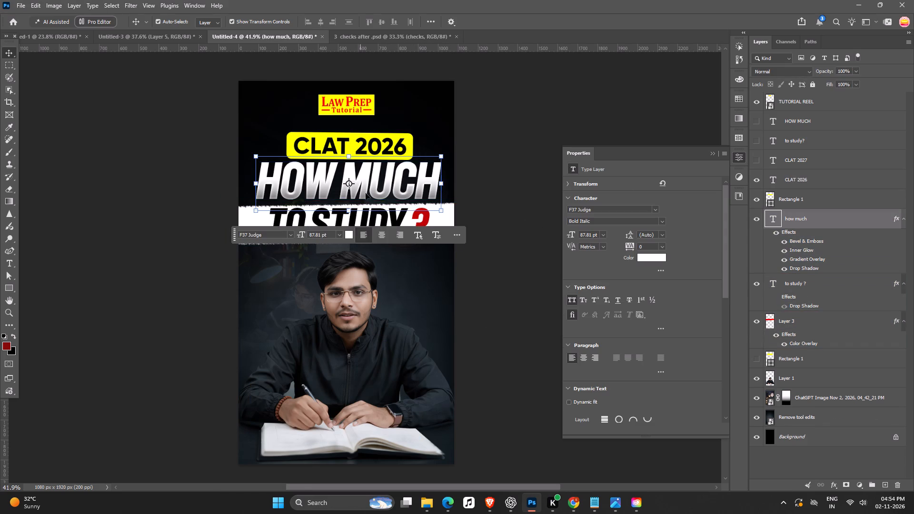
pyautogui.press('Down')
pyautogui.press('Down')
pyautogui.click(521, 145)
# Add a new empty layer directly above the teacher cutout layer.
pyautogui.press('space')
pyautogui.moveTo(474, 333); pyautogui.dragTo(481, 322)
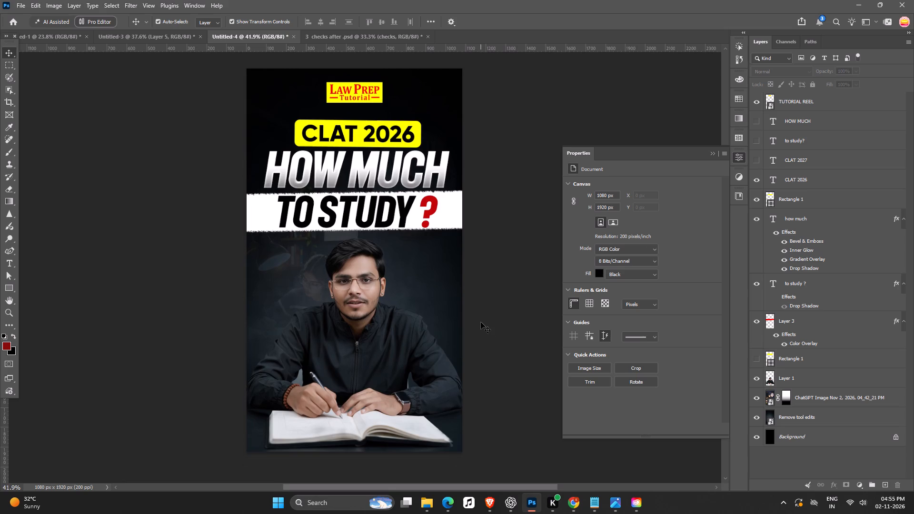
pyautogui.keyDown('ctrl'); pyautogui.scroll(-11, 478, 319); pyautogui.keyUp('ctrl')
pyautogui.press('space')
pyautogui.moveTo(369, 338); pyautogui.dragTo(375, 320)
pyautogui.keyDown('ctrl'); pyautogui.scroll(7, 370, 300); pyautogui.keyUp('ctrl')
pyautogui.press('space')
pyautogui.moveTo(353, 274); pyautogui.dragTo(347, 277)
pyautogui.click(347, 277)
pyautogui.click(881, 487)
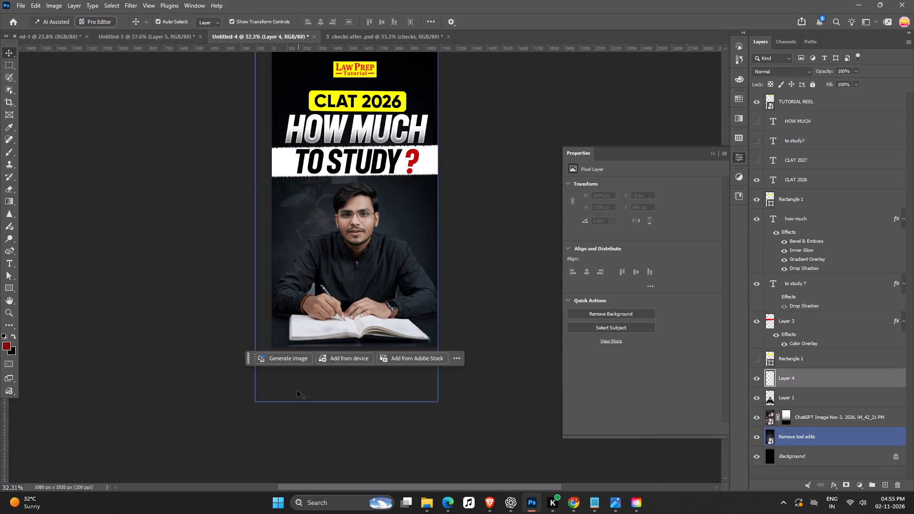
# Paint a soft dark red glow over the teacher with a 1700 px brush and move its layer beneath the teacher cutout.
pyautogui.press('b')
pyautogui.click(358, 269)
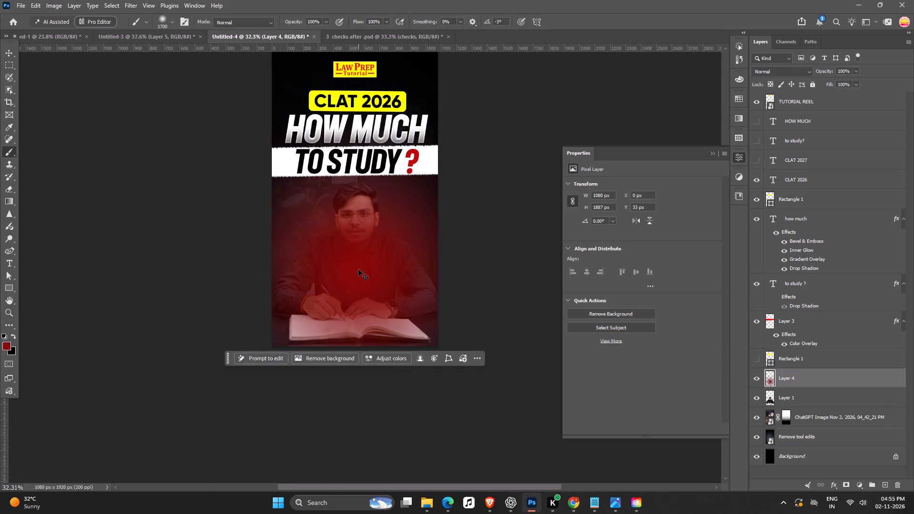
pyautogui.hotkey('ctrl', '[')
pyautogui.keyDown('ctrl'); pyautogui.scroll(-6, 444, 273); pyautogui.keyUp('ctrl')
pyautogui.press('space')
pyautogui.click(406, 257)
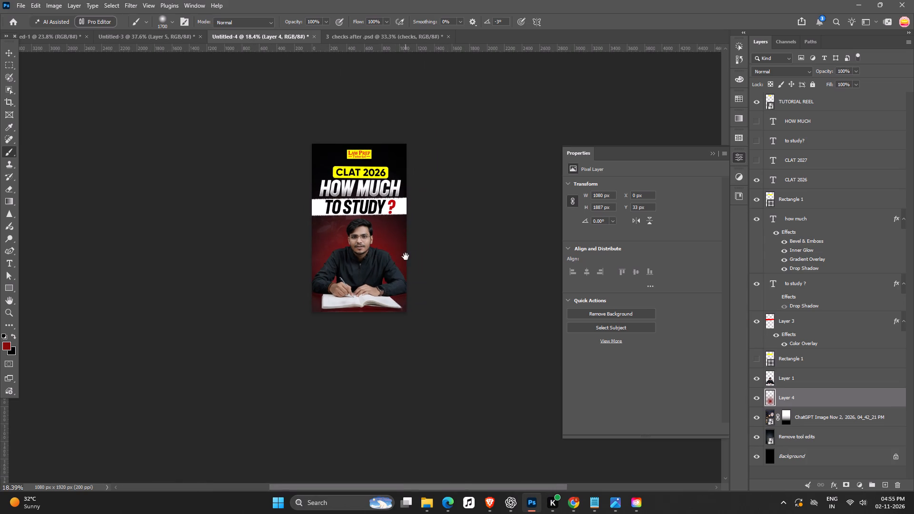
# Set the blend mode of the red glow layer behind the teacher to Divide.
pyautogui.keyDown('ctrl'); pyautogui.scroll(4, 320, 238); pyautogui.keyUp('ctrl')
pyautogui.click(798, 69)
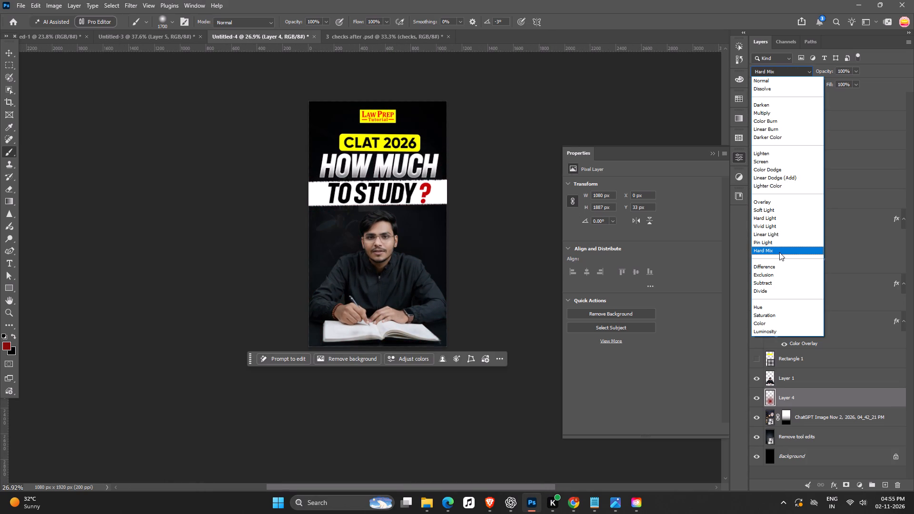
pyautogui.click(783, 290)
pyautogui.keyDown('ctrl'); pyautogui.scroll(2, 442, 258); pyautogui.keyUp('ctrl')
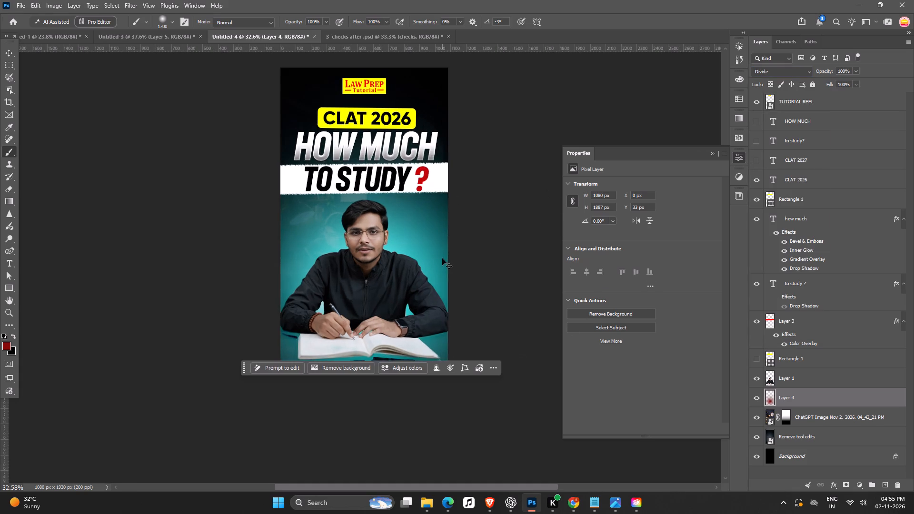
pyautogui.press('space')
pyautogui.moveTo(361, 255); pyautogui.dragTo(360, 264)
pyautogui.click(8, 53)
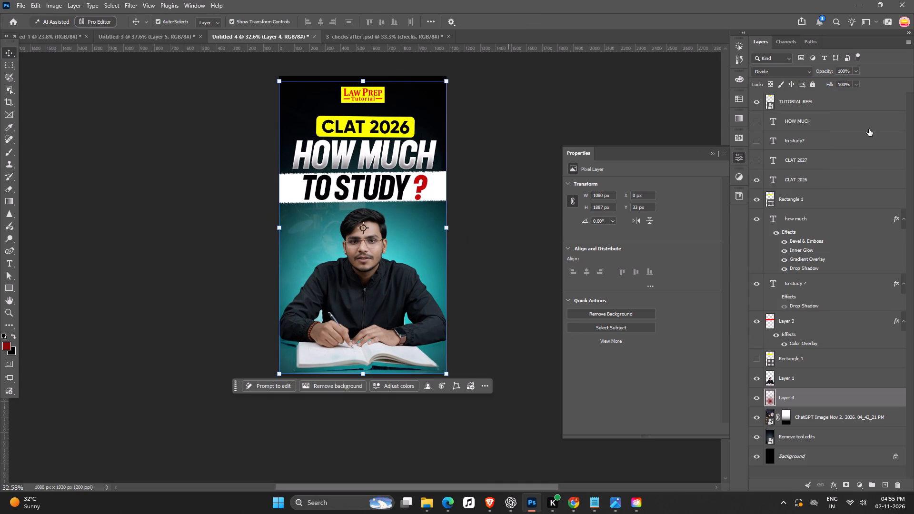
pyautogui.click(775, 72)
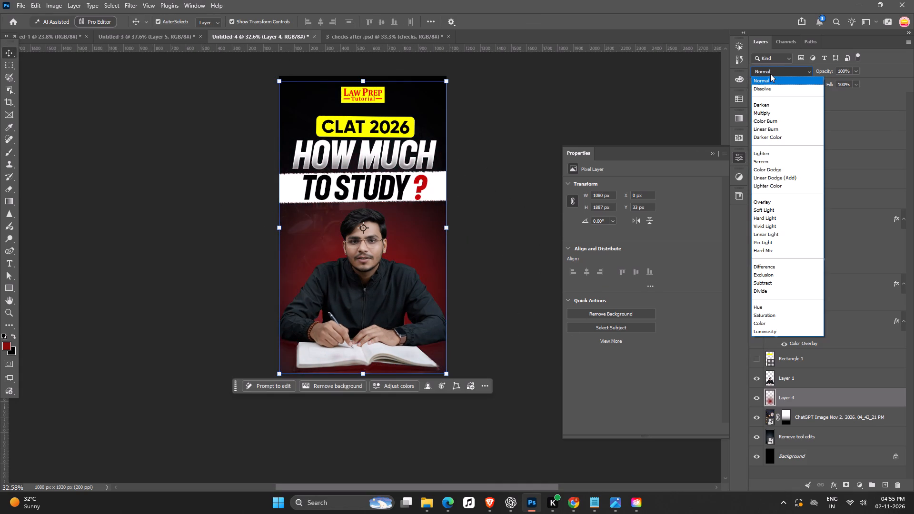
pyautogui.click(599, 82)
# Lower the opacity of the glow layer behind the teacher to 45%.
pyautogui.click(854, 70)
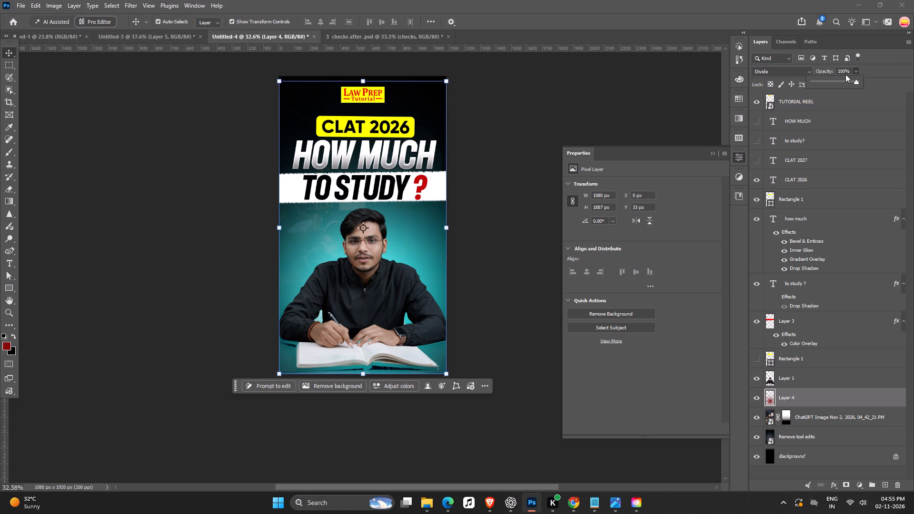
pyautogui.moveTo(845, 81); pyautogui.dragTo(827, 87)
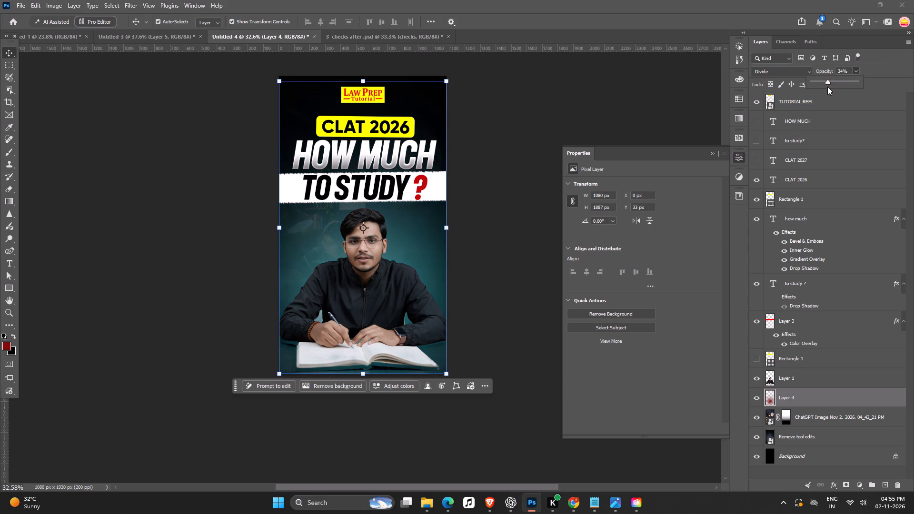
pyautogui.moveTo(827, 87); pyautogui.dragTo(832, 87)
pyautogui.press('space')
pyautogui.press('space')
pyautogui.press('space')
pyautogui.moveTo(504, 150); pyautogui.dragTo(489, 154)
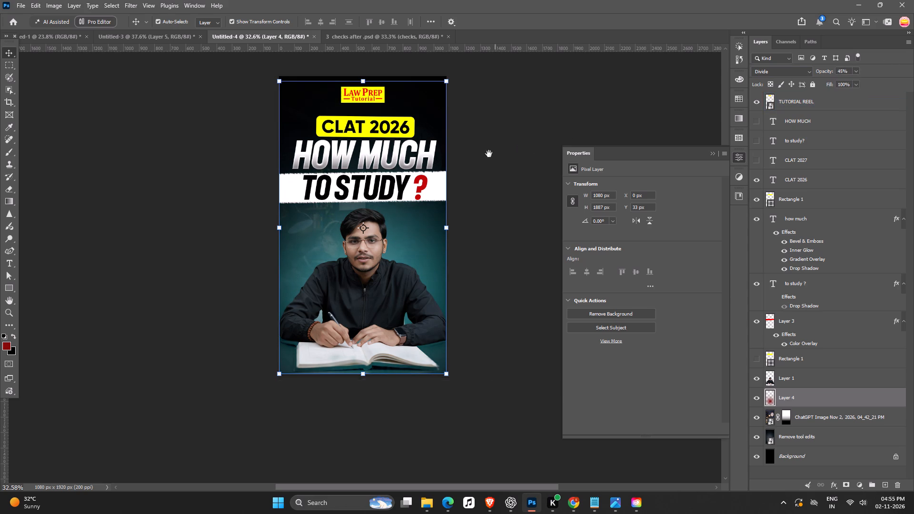
pyautogui.moveTo(489, 154); pyautogui.dragTo(486, 155)
pyautogui.scroll(7, 814, 140)
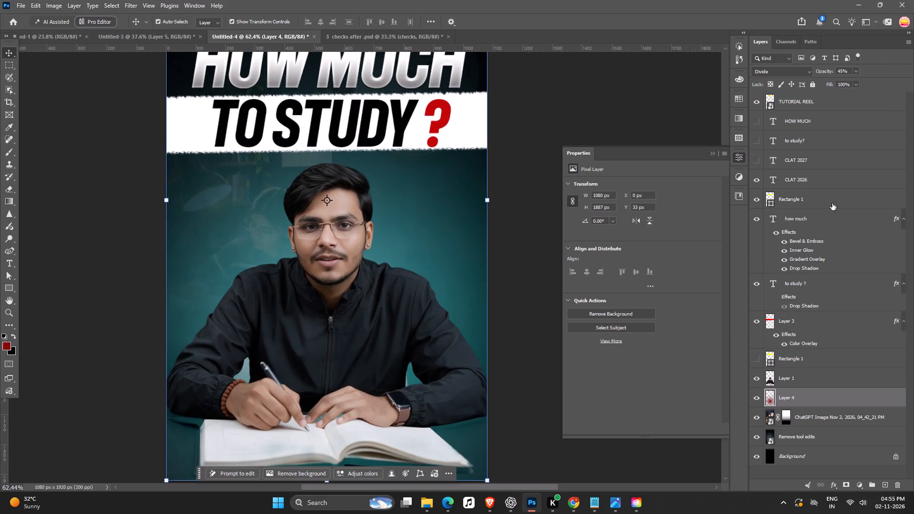
pyautogui.keyDown('ctrl'); pyautogui.scroll(-16, 128, 310); pyautogui.keyUp('ctrl')
pyautogui.press('space')
pyautogui.moveTo(337, 293); pyautogui.dragTo(329, 293)
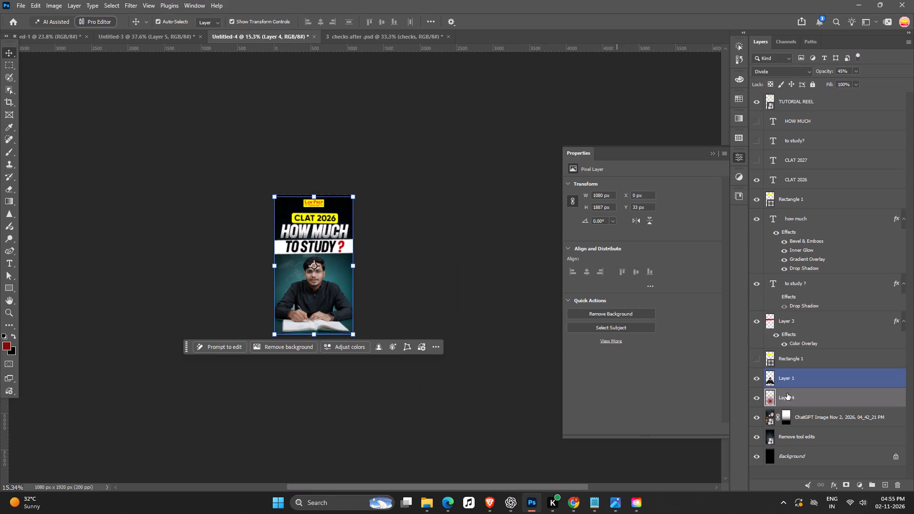
# Add a mask to the glow layer and paint black with a 400 px brush along the cover's bottom edge beneath the book.
pyautogui.click(844, 485)
pyautogui.press('b')
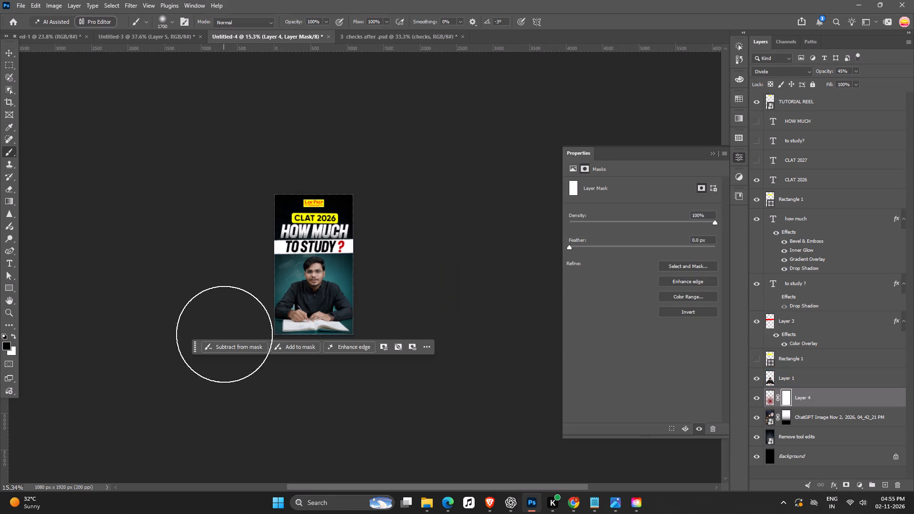
pyautogui.scroll(8, 317, 331)
pyautogui.keyDown('ctrl'); pyautogui.scroll(4, 302, 270); pyautogui.keyUp('ctrl')
pyautogui.press('space')
pyautogui.moveTo(302, 269); pyautogui.dragTo(302, 274)
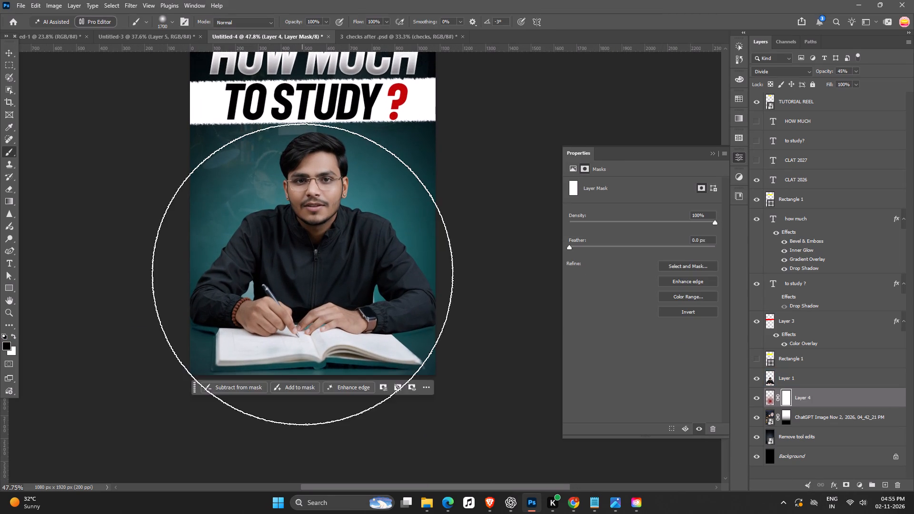
pyautogui.press('[')
pyautogui.press('[')
pyautogui.press('[')
pyautogui.press('[')
pyautogui.press('[')
pyautogui.press('[')
pyautogui.press('[')
pyautogui.press('[')
pyautogui.press('[')
pyautogui.press('[')
pyautogui.press('[')
pyautogui.press('[')
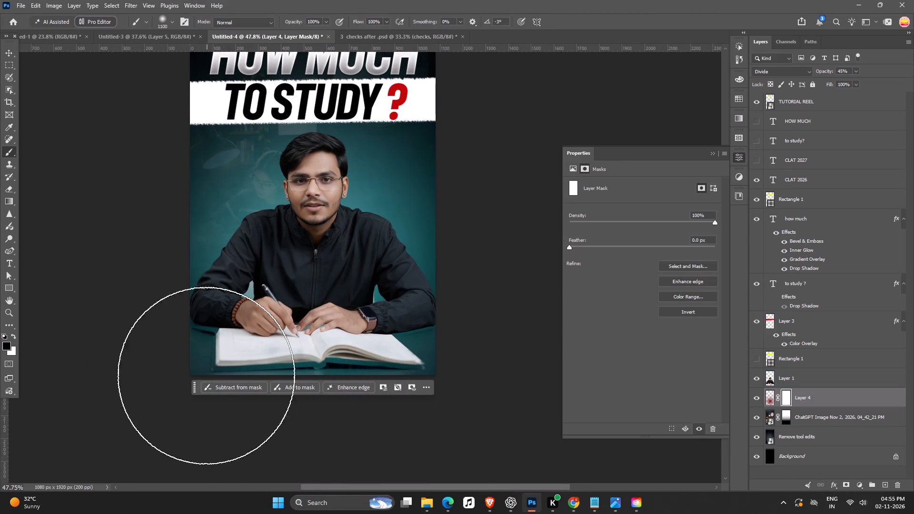
pyautogui.press('[')
pyautogui.moveTo(187, 379); pyautogui.dragTo(502, 377)
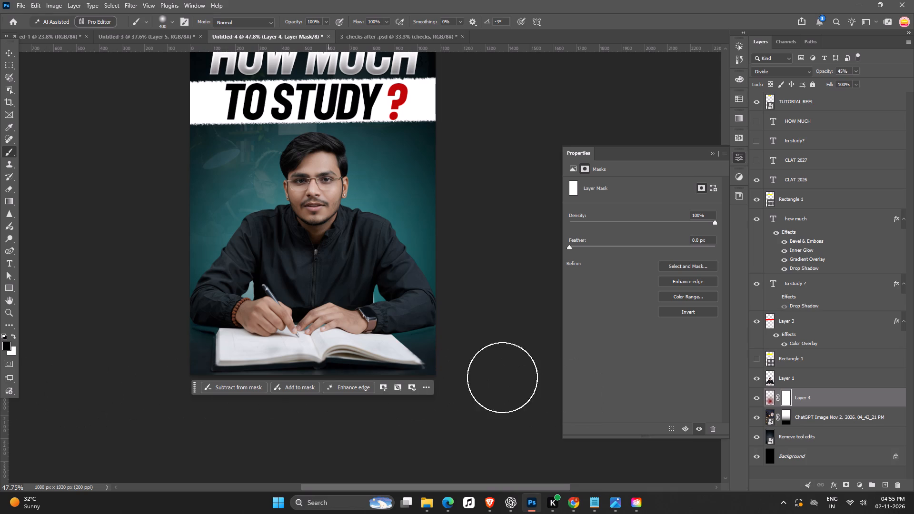
pyautogui.moveTo(502, 377); pyautogui.dragTo(595, 366)
pyautogui.keyDown('ctrl'); pyautogui.scroll(-8, 444, 283); pyautogui.keyUp('ctrl')
pyautogui.press('space')
pyautogui.click(358, 284)
pyautogui.keyDown('ctrl'); pyautogui.scroll(4, 323, 263); pyautogui.keyUp('ctrl')
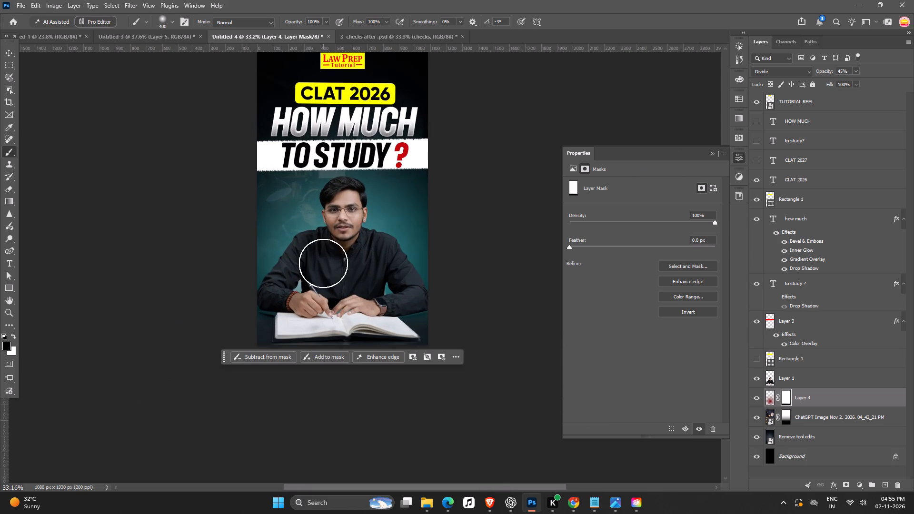
# Add a new empty layer directly beneath the teacher cutout, above the masked glow layer.
pyautogui.click(8, 54)
pyautogui.click(337, 252)
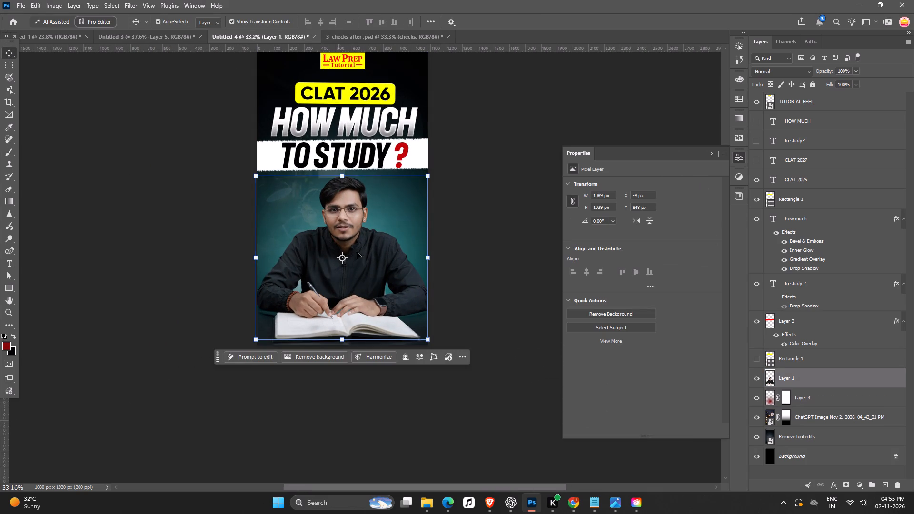
pyautogui.click(883, 489)
pyautogui.moveTo(826, 384); pyautogui.dragTo(826, 394)
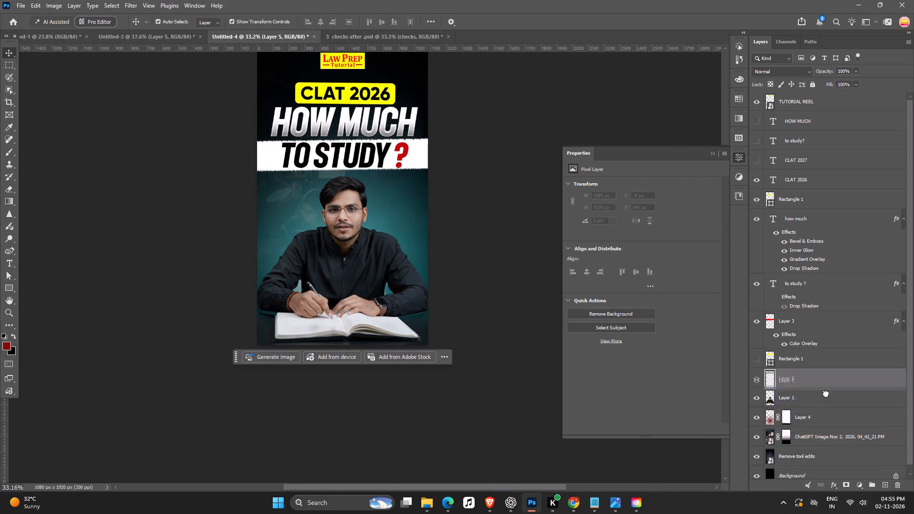
pyautogui.moveTo(826, 394); pyautogui.dragTo(825, 415)
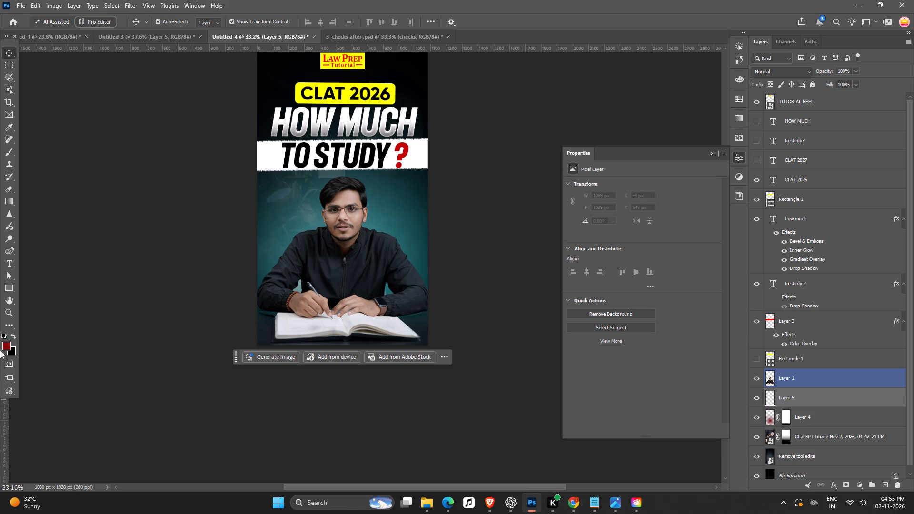
# Paint a soft white glow behind the teacher's chest on the new layer with a 900 px brush.
pyautogui.click(6, 335)
pyautogui.click(13, 336)
pyautogui.press('b')
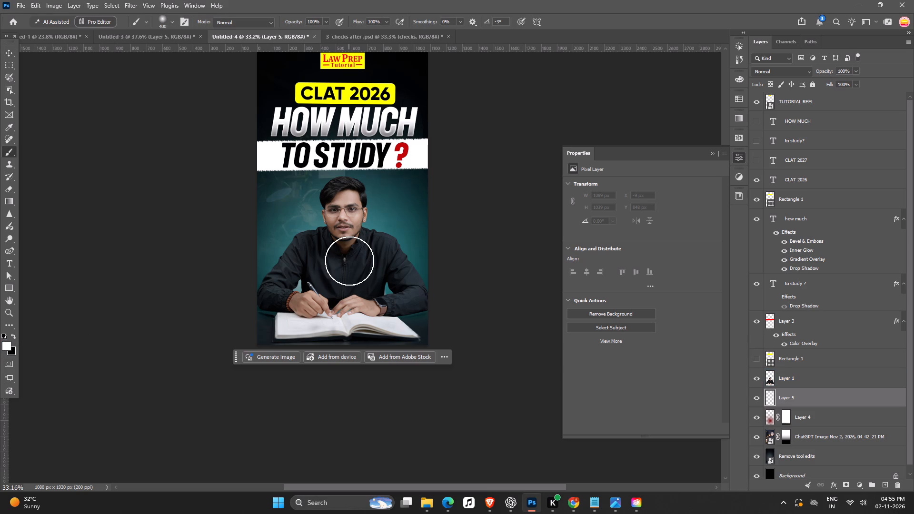
pyautogui.press(']')
pyautogui.press(']')
pyautogui.press(']')
pyautogui.press(']')
pyautogui.press(']')
pyautogui.press(']')
pyautogui.press(']')
pyautogui.write(']]')
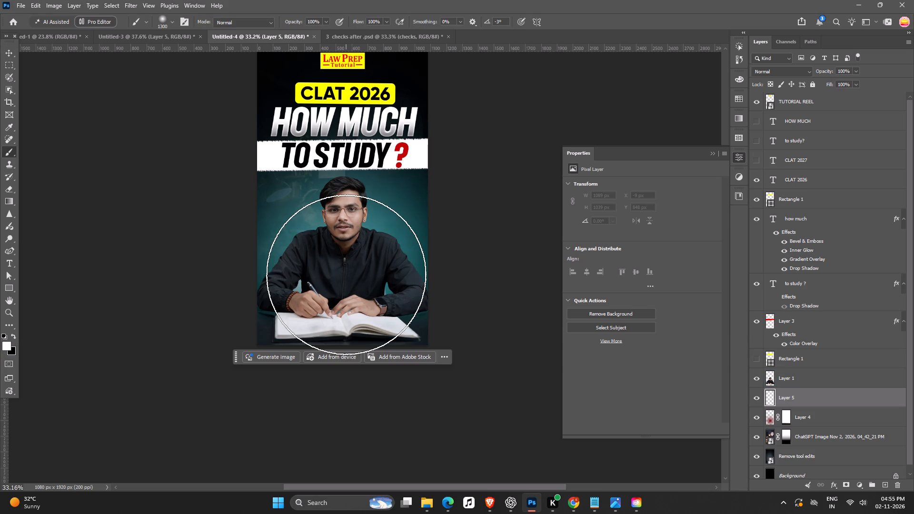
pyautogui.click(346, 275)
pyautogui.hotkey('ctrl', 'z')
pyautogui.press('[')
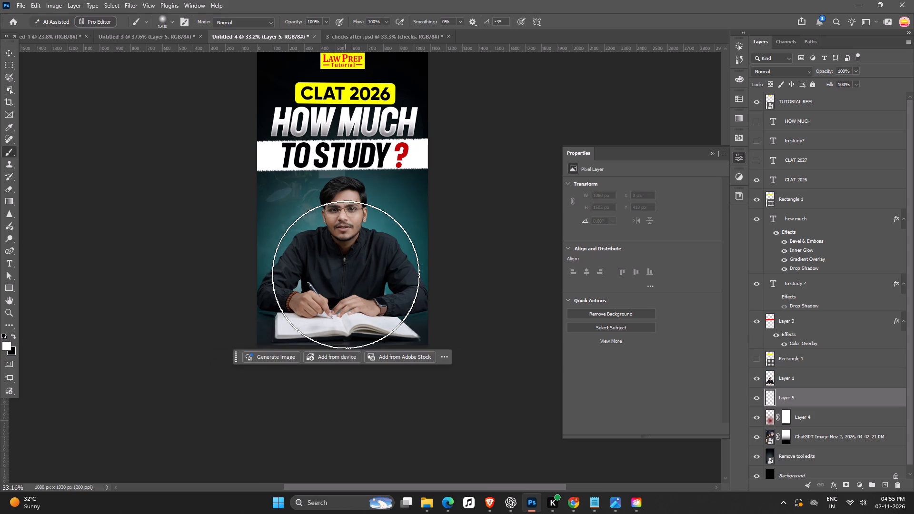
pyautogui.press('[')
pyautogui.press('[')
pyautogui.press('[')
pyautogui.click(352, 281)
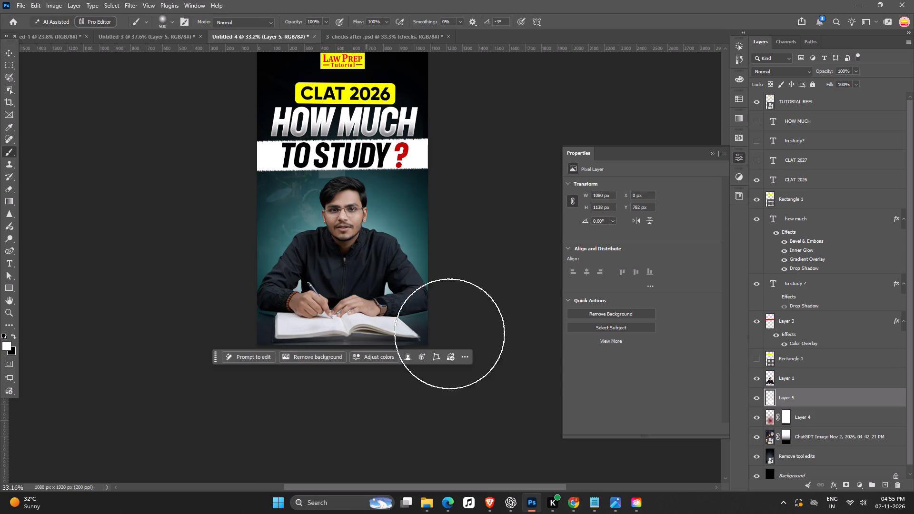
pyautogui.keyDown('ctrl'); pyautogui.scroll(-6, 361, 298); pyautogui.keyUp('ctrl')
pyautogui.keyDown('ctrl'); pyautogui.scroll(4, 23, 256); pyautogui.keyUp('ctrl')
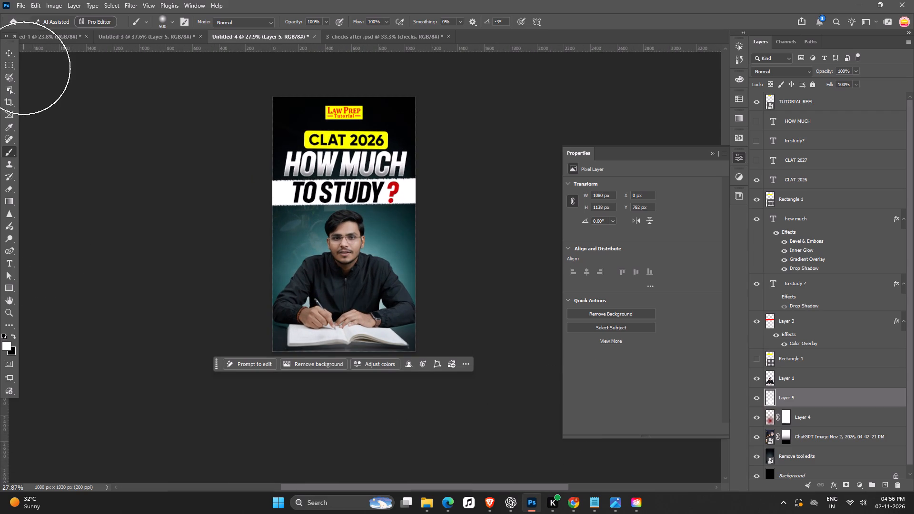
pyautogui.click(12, 52)
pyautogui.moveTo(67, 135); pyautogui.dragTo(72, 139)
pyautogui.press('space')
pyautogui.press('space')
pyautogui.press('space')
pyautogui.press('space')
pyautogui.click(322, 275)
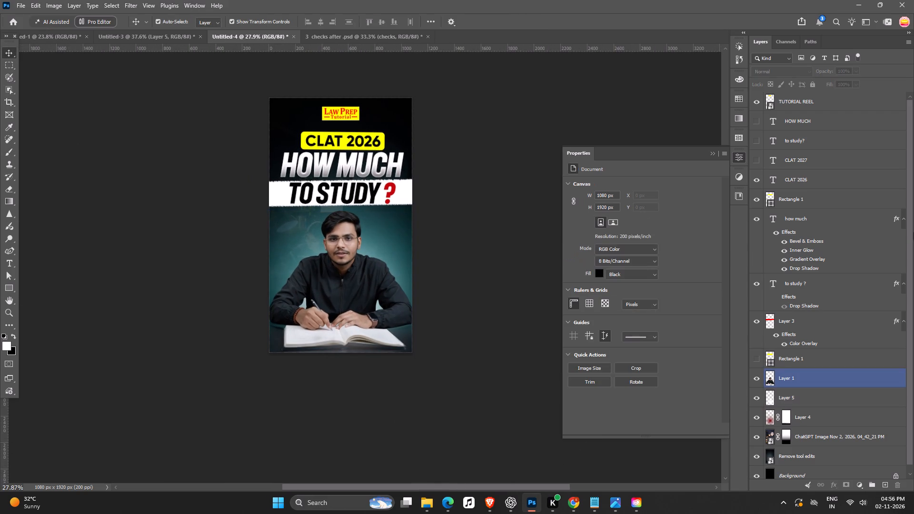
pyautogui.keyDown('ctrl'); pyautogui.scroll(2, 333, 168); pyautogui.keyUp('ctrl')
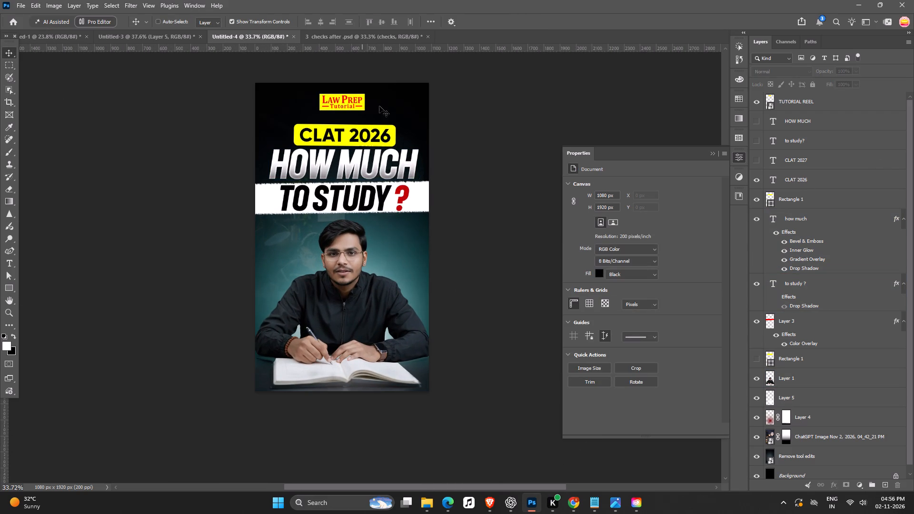
# Copy the grey horizontal-line texture from Pinterest in Chrome and paste it into the Photoshop cover directly above the ChatGPT background image layer.
pyautogui.click(415, 99)
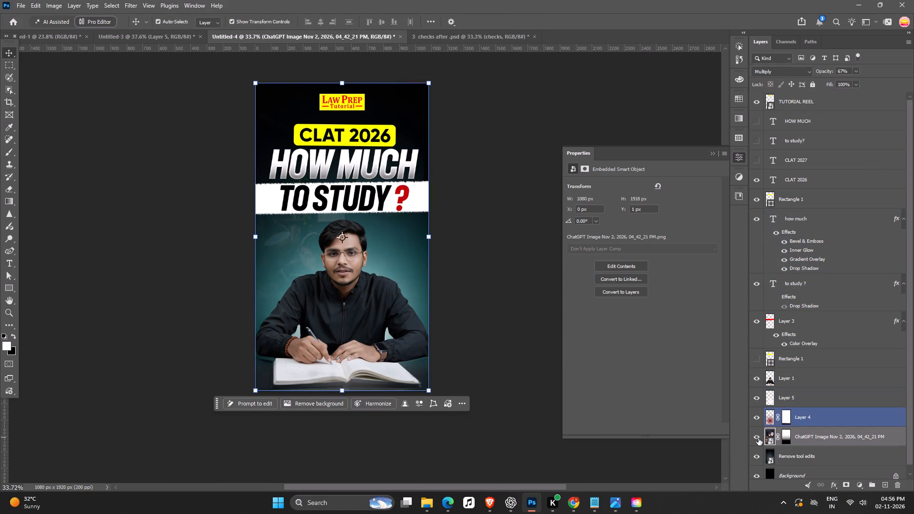
pyautogui.click(432, 500)
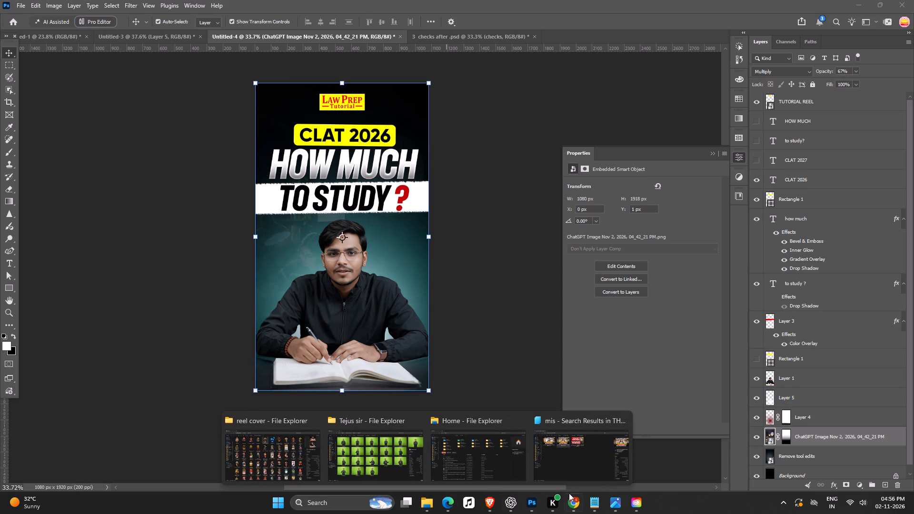
pyautogui.click(570, 501)
pyautogui.click(65, 5)
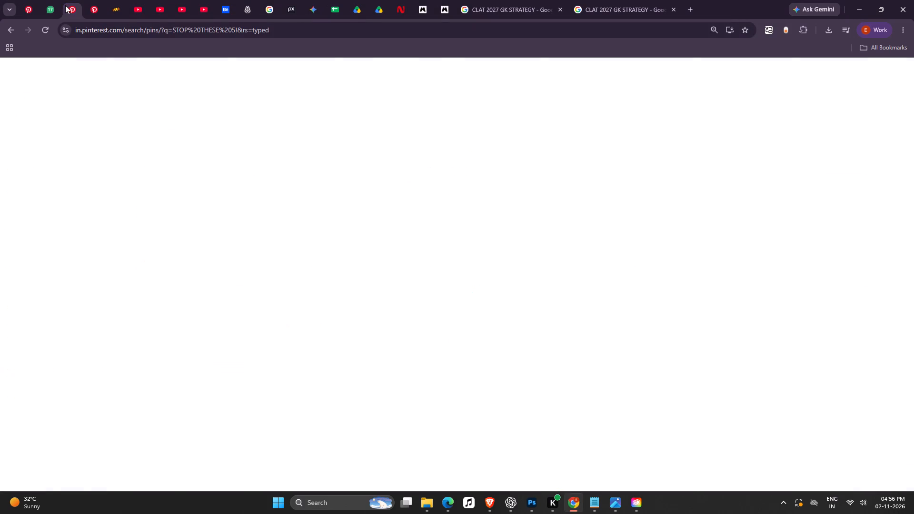
pyautogui.click(90, 6)
pyautogui.rightClick(185, 232)
pyautogui.click(225, 271)
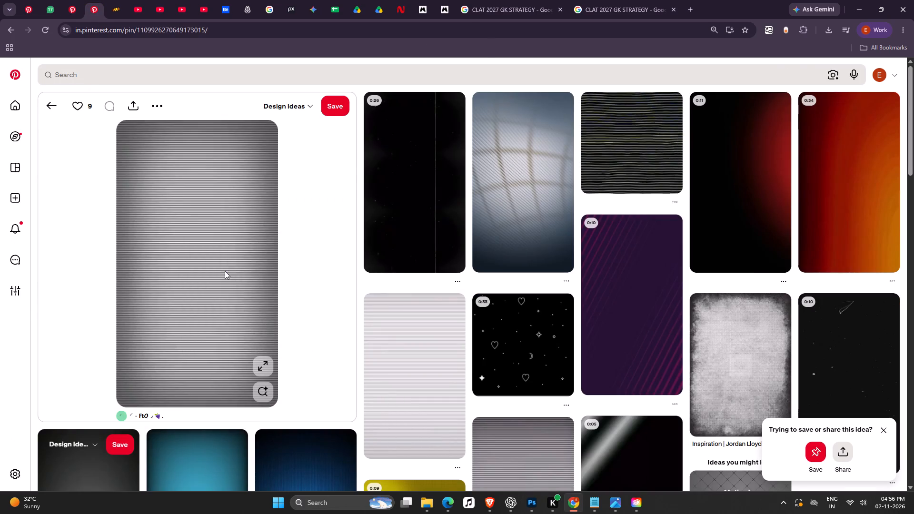
pyautogui.hotkey('alt', 'Tab')
pyautogui.hotkey('ctrl', 'v')
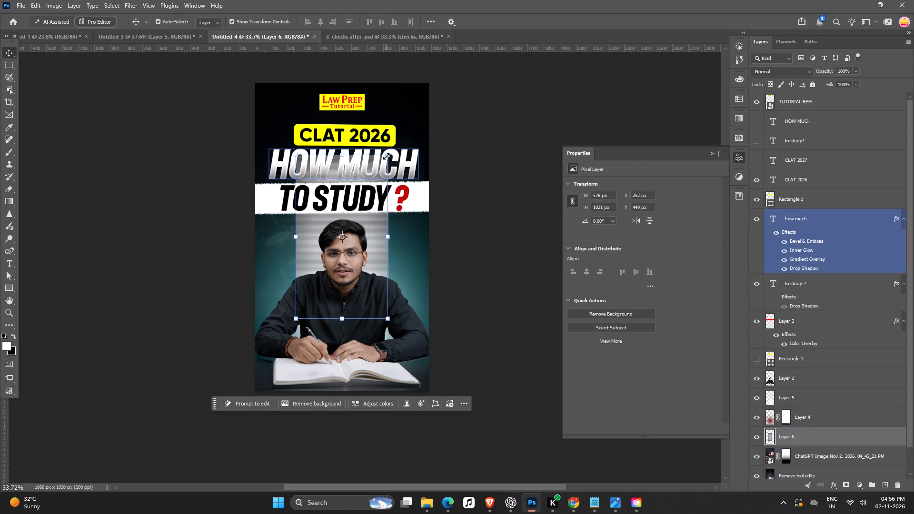
# Enlarge the pasted line texture to about 1242 × 2201 px so it covers the whole canvas.
pyautogui.keyDown('alt'); pyautogui.moveTo(386, 156); pyautogui.dragTo(468, 78); pyautogui.keyUp('alt')
pyautogui.press('Return')
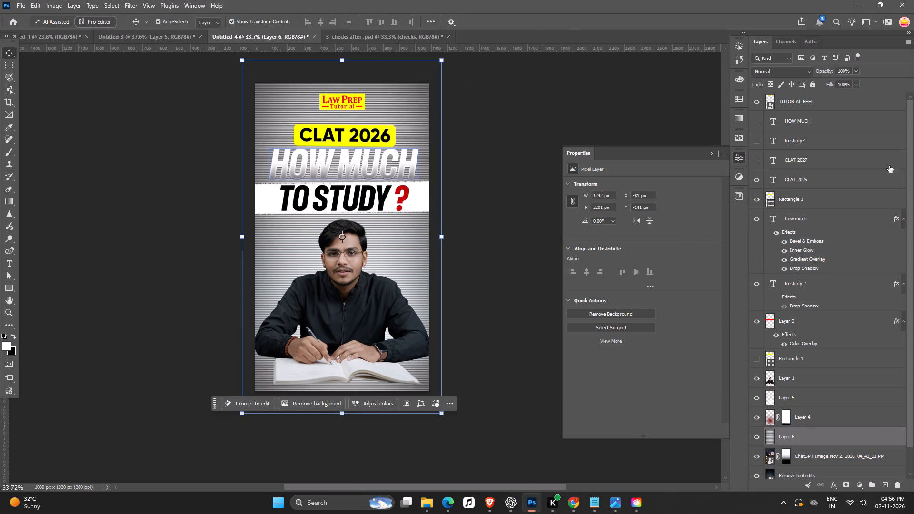
# Set the blend mode of the line texture layer to Multiply.
pyautogui.click(797, 75)
pyautogui.click(775, 114)
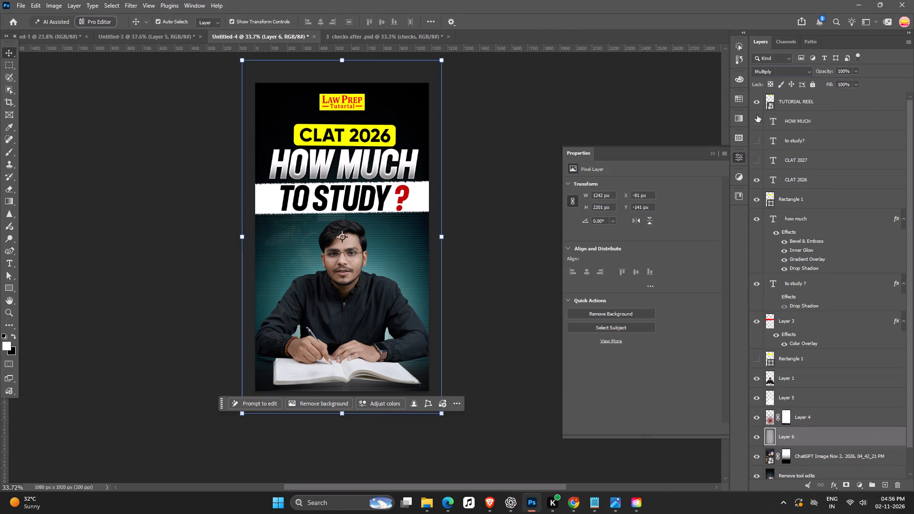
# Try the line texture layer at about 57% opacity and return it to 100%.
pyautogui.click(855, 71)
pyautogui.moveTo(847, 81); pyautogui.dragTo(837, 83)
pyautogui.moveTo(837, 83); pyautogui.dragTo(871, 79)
# Compare the cover with Layer 4 and the ChatGPT background image layer hidden and shown.
pyautogui.moveTo(871, 79); pyautogui.dragTo(879, 79)
pyautogui.click(757, 416)
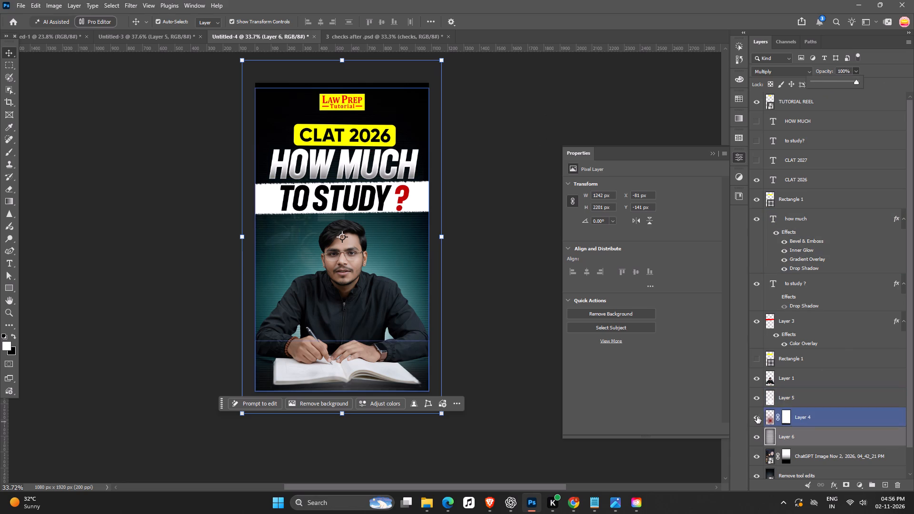
pyautogui.click(757, 416)
pyautogui.click(513, 165)
pyautogui.press('space')
pyautogui.click(432, 311)
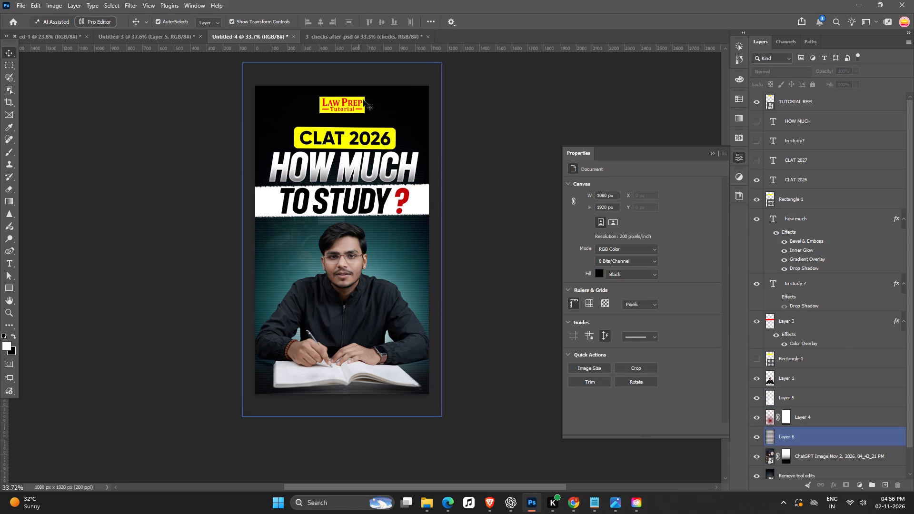
pyautogui.click(373, 99)
pyautogui.scroll(-5, 794, 425)
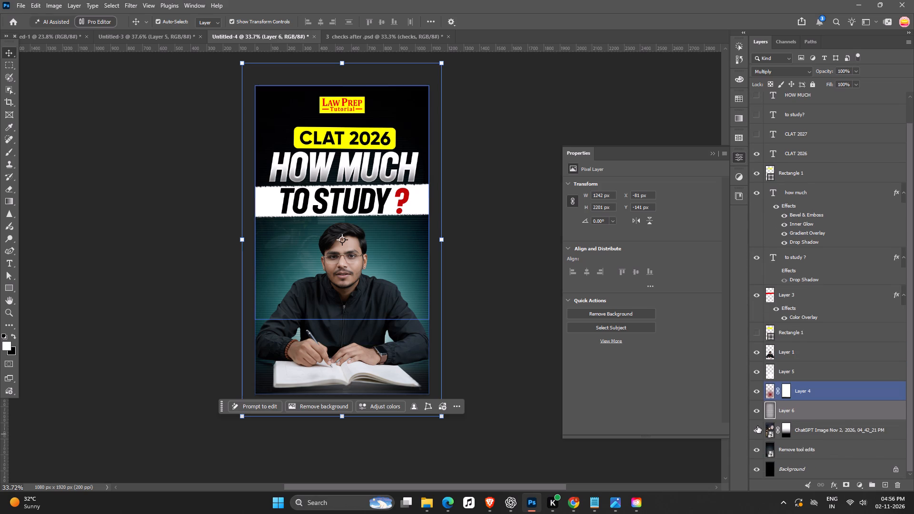
pyautogui.click(757, 426)
pyautogui.click(757, 426)
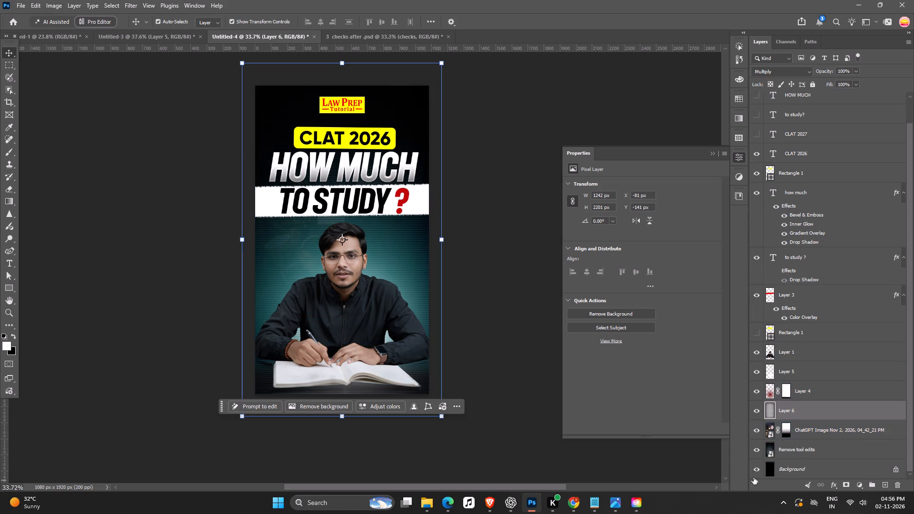
pyautogui.click(754, 431)
pyautogui.click(754, 431)
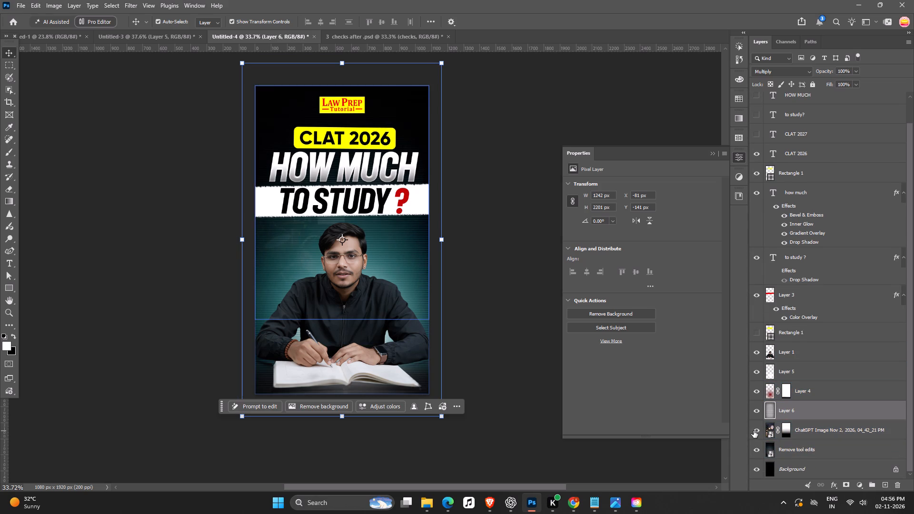
pyautogui.doubleClick(756, 391)
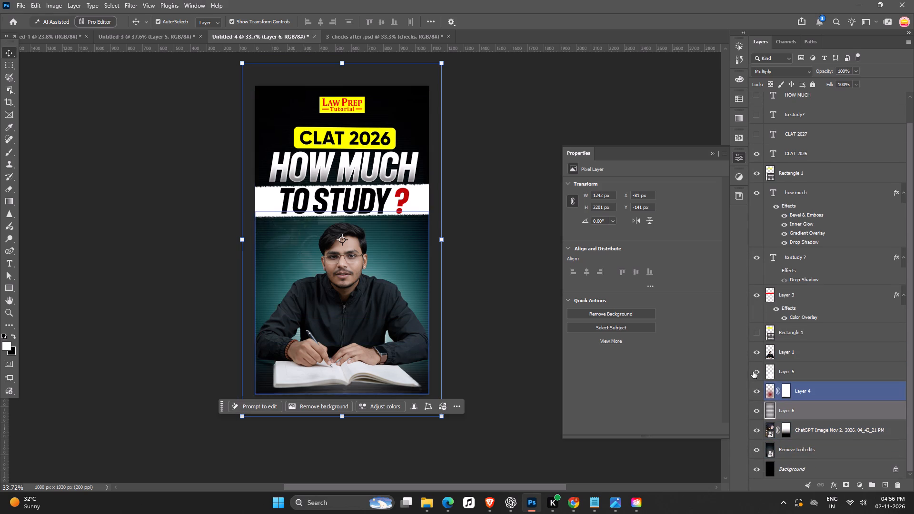
pyautogui.scroll(11, 766, 273)
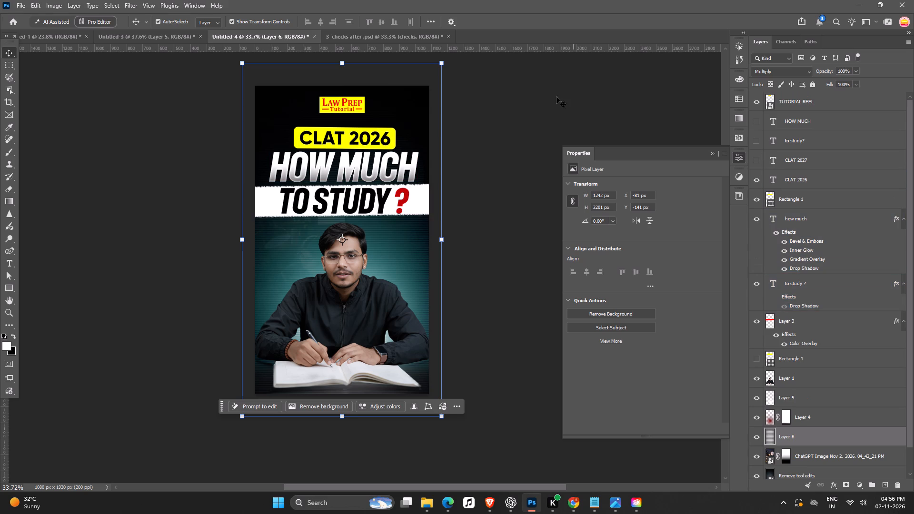
pyautogui.click(544, 100)
pyautogui.keyDown('ctrl'); pyautogui.scroll(4, 284, 127); pyautogui.keyUp('ctrl')
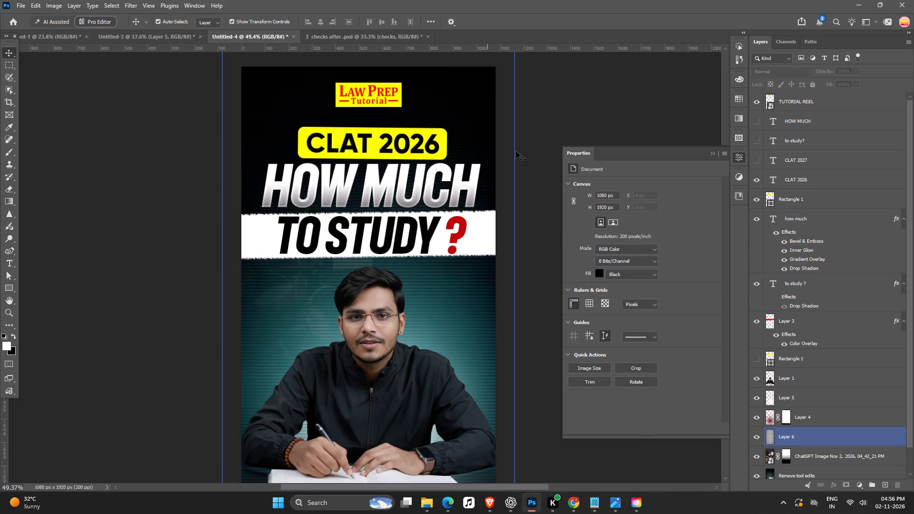
# Raise the ChatGPT background image layer's opacity to 100% and preview alternative blend modes such as Darker Color.
pyautogui.click(832, 461)
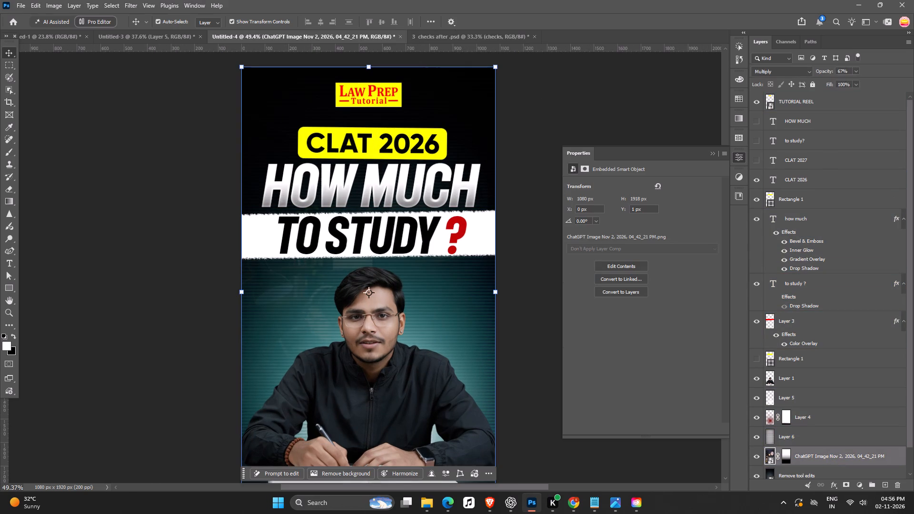
pyautogui.click(854, 71)
pyautogui.moveTo(860, 79); pyautogui.dragTo(888, 72)
pyautogui.click(787, 73)
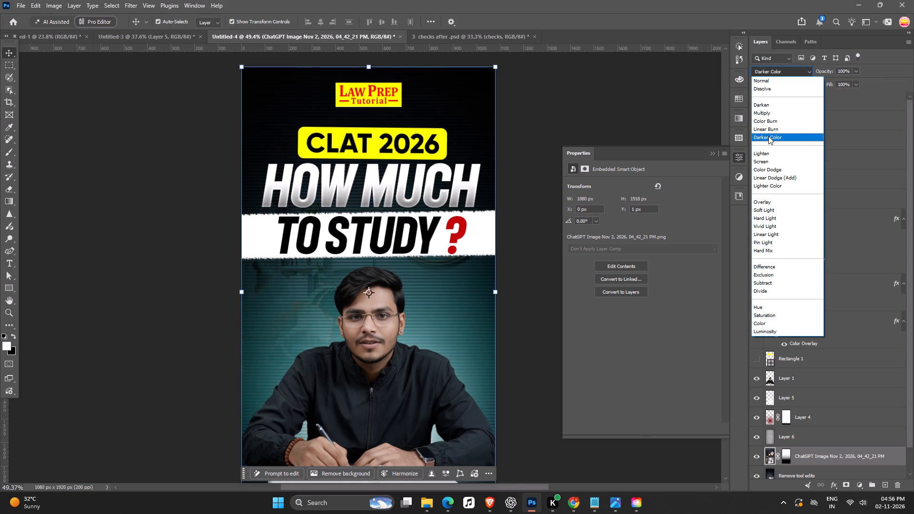
pyautogui.click(511, 81)
pyautogui.click(615, 127)
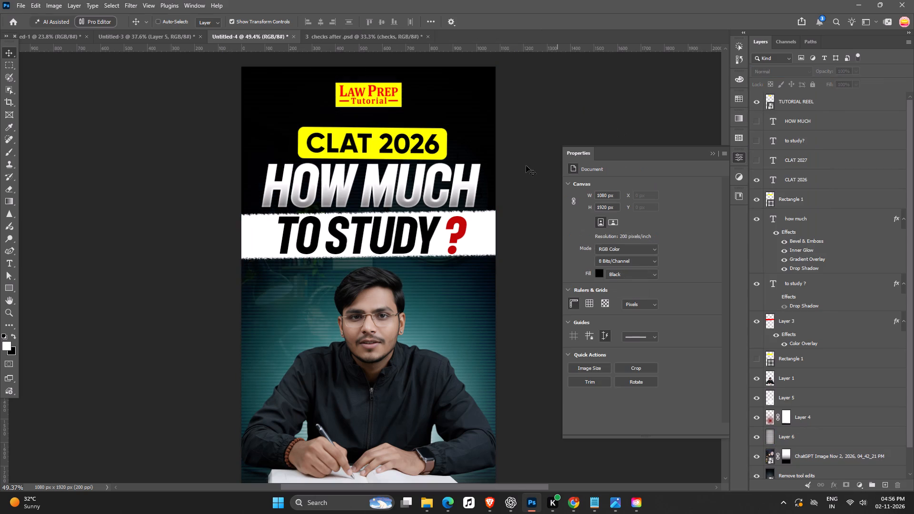
# Examine the whole cover composition with the stronger background image.
pyautogui.keyDown('alt'); pyautogui.scroll(-6, 449, 280); pyautogui.keyUp('alt')
pyautogui.keyDown('ctrl'); pyautogui.scroll(-4, 495, 332); pyautogui.keyUp('ctrl')
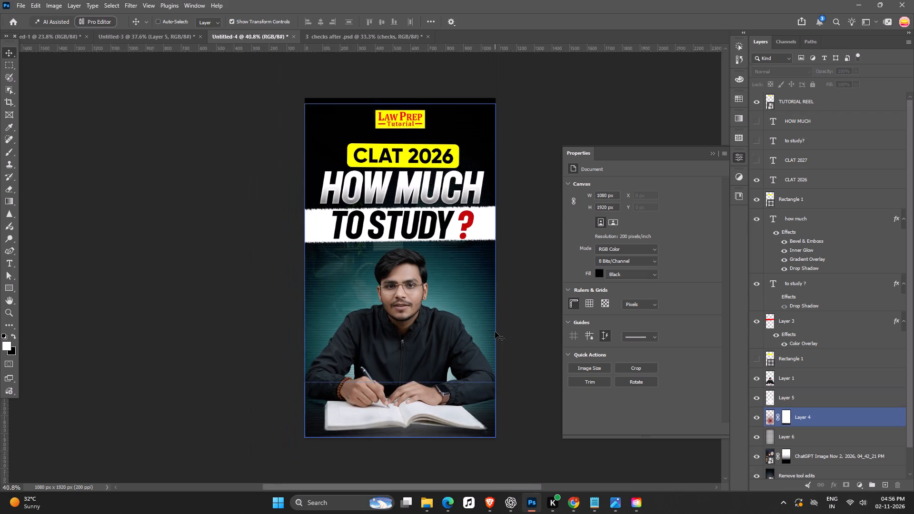
pyautogui.keyDown('ctrl'); pyautogui.scroll(-1, 495, 332); pyautogui.keyUp('ctrl')
pyautogui.press('space')
pyautogui.press('space')
pyautogui.press('space')
pyautogui.moveTo(493, 334); pyautogui.dragTo(466, 309)
pyautogui.keyDown('ctrl'); pyautogui.scroll(2, 468, 311); pyautogui.keyUp('ctrl')
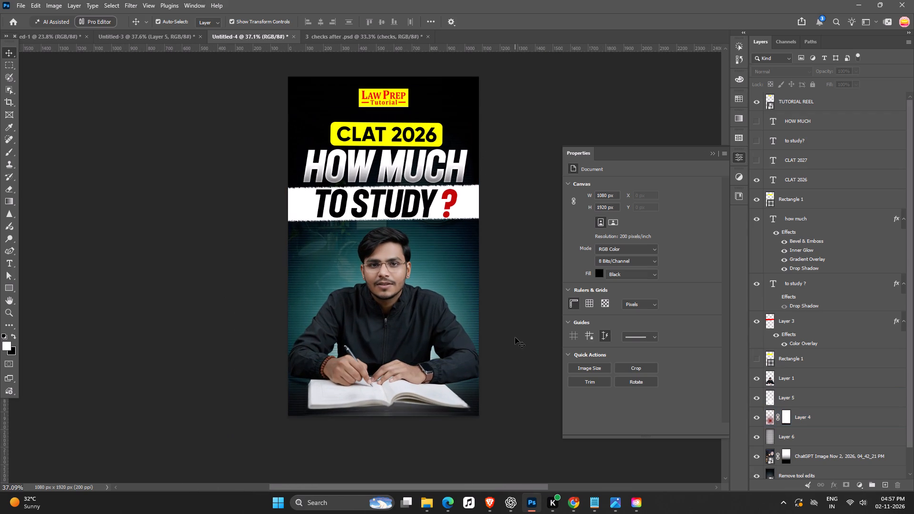
# Open major takeaways from clat 2026.psd from the reel cover folder as a source for the building image.
pyautogui.click(423, 508)
pyautogui.click(270, 459)
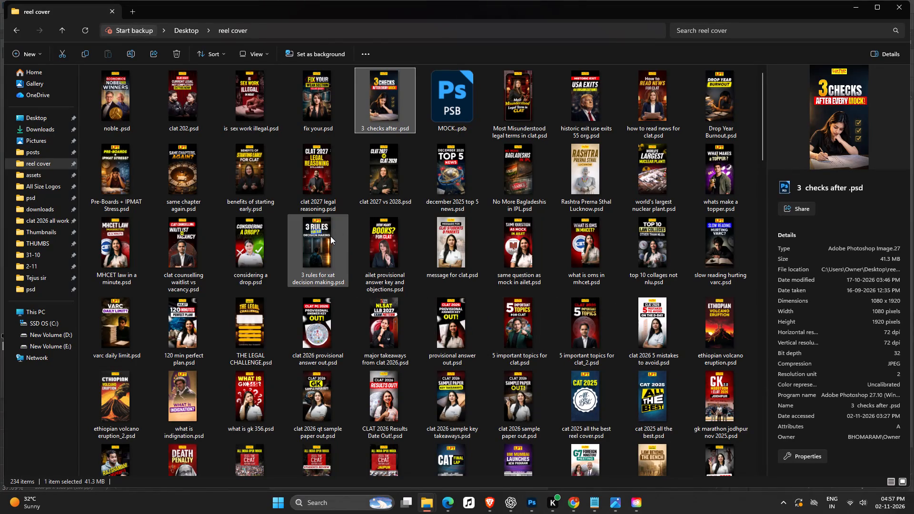
pyautogui.doubleClick(385, 325)
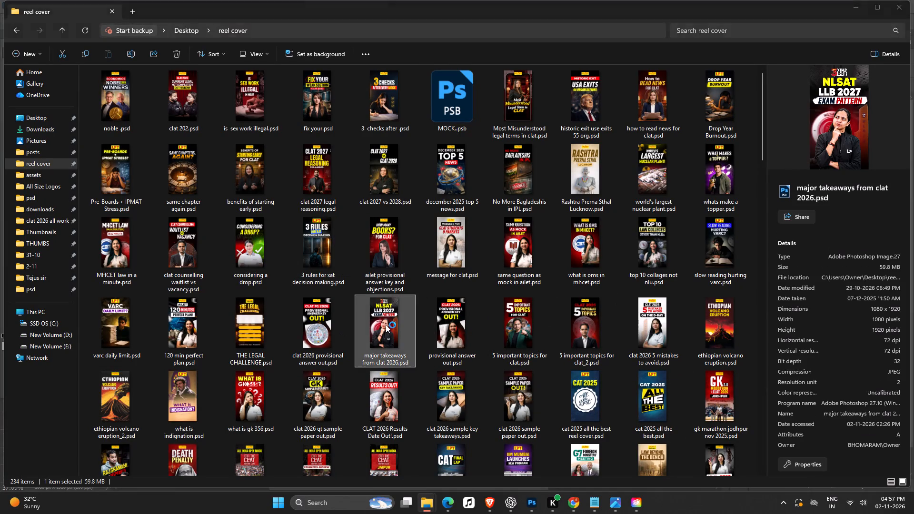
pyautogui.click(491, 282)
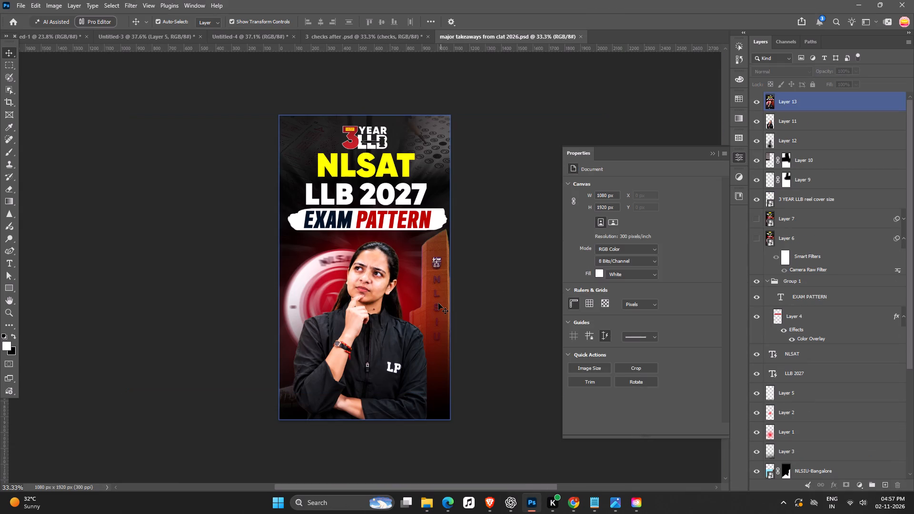
# Hide Layer 13 in the NLSAT cover and shift the NLSIU tower and other selected background layers to the left.
pyautogui.click(438, 303)
pyautogui.click(750, 102)
pyautogui.moveTo(453, 318); pyautogui.dragTo(445, 318)
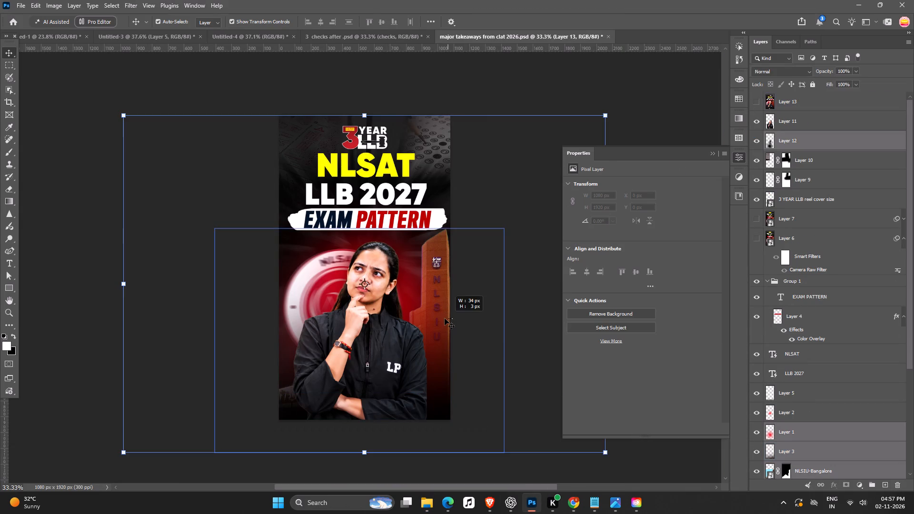
pyautogui.moveTo(445, 318); pyautogui.dragTo(438, 318)
pyautogui.moveTo(438, 312); pyautogui.dragTo(406, 315)
pyautogui.scroll(-6, 782, 373)
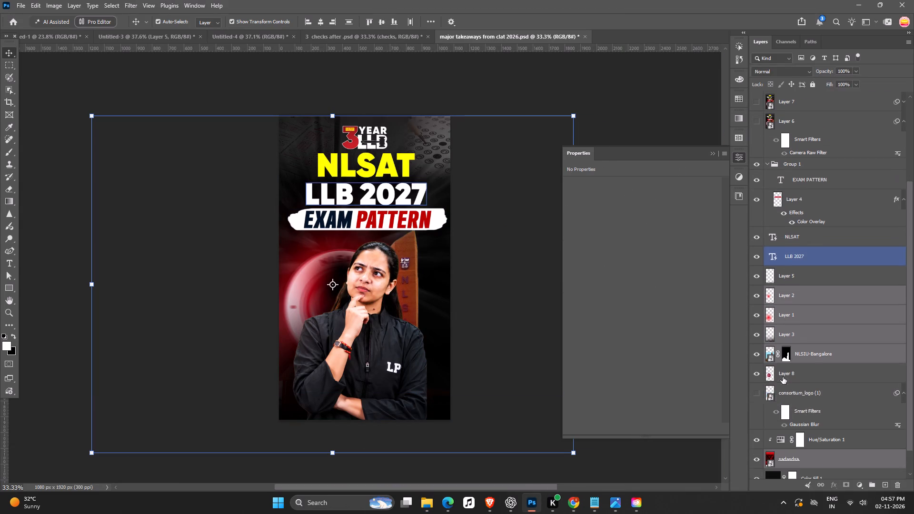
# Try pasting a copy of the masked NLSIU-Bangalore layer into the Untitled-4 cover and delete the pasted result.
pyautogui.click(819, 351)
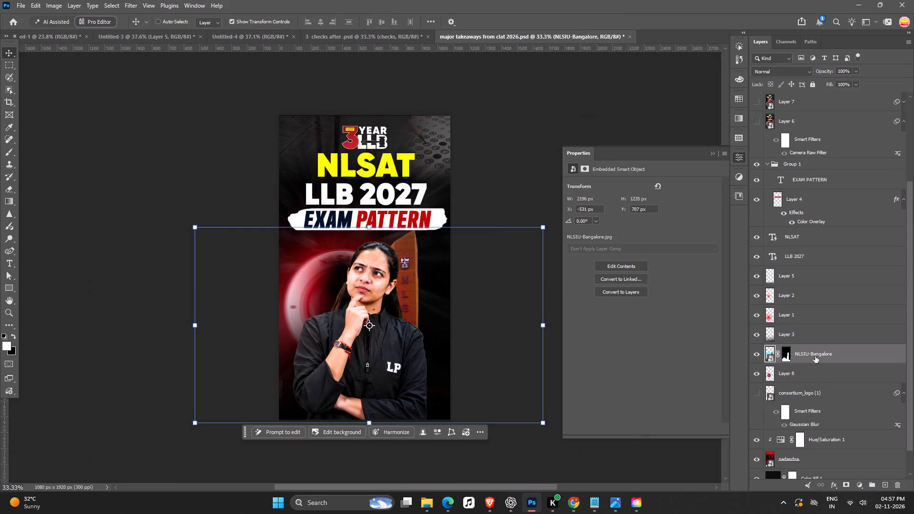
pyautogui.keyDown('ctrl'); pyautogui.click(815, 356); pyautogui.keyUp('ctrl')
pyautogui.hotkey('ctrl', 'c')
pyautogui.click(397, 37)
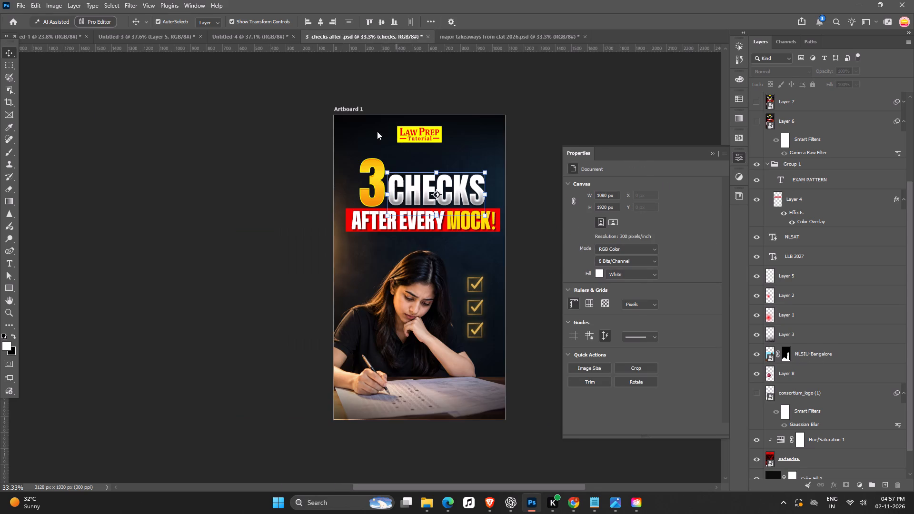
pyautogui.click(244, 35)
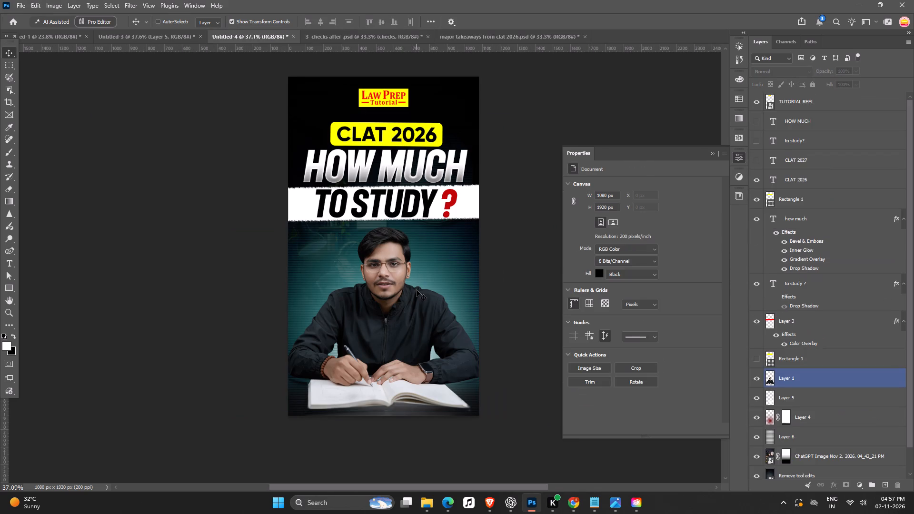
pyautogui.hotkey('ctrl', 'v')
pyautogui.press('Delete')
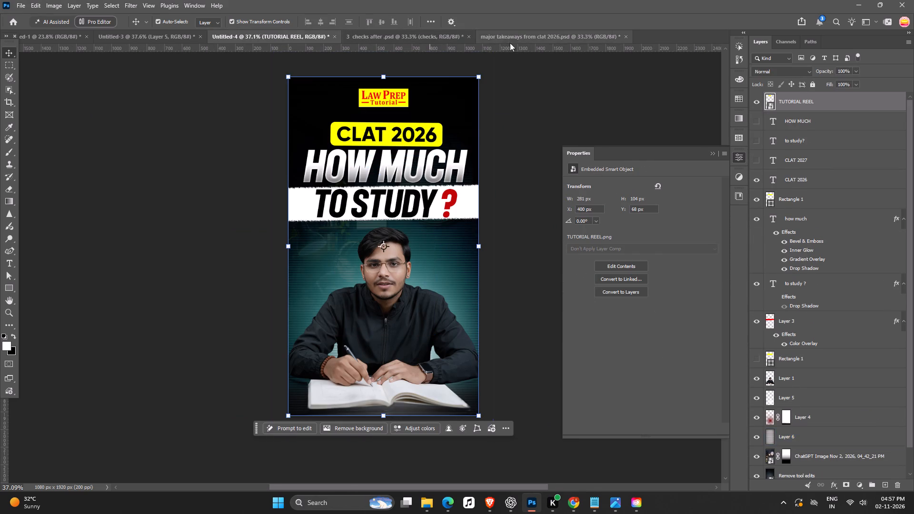
# Convert the masked NLSIU-Bangalore layer in the NLSAT cover to a smart object and check it by toggling its visibility.
pyautogui.click(519, 41)
pyautogui.scroll(-9, 835, 388)
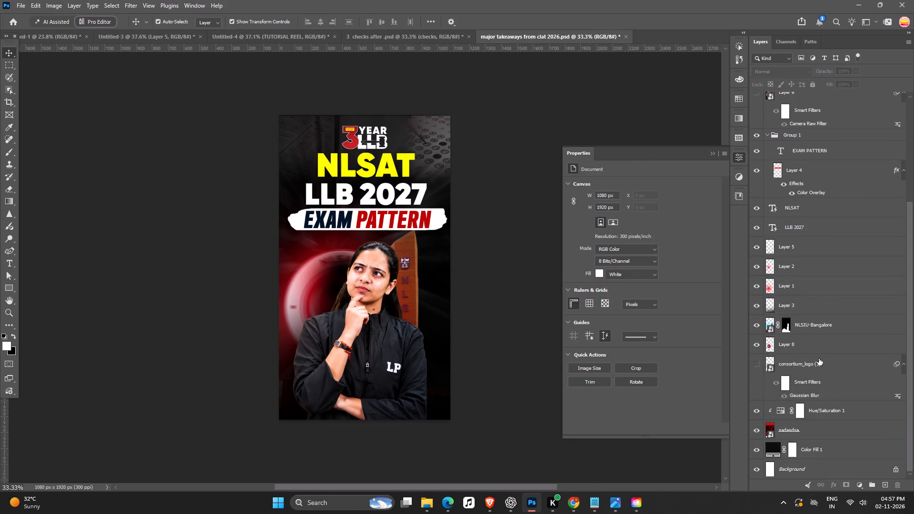
pyautogui.click(823, 323)
pyautogui.rightClick(823, 323)
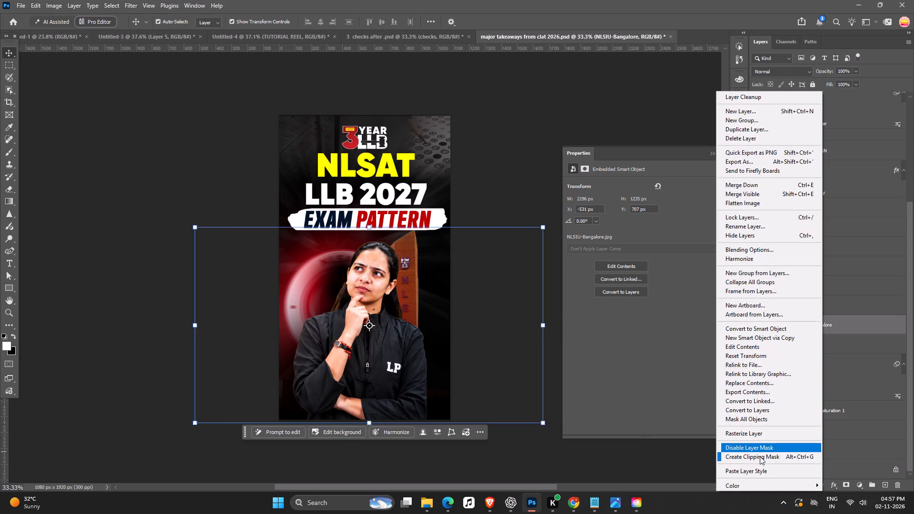
pyautogui.click(748, 327)
pyautogui.doubleClick(757, 327)
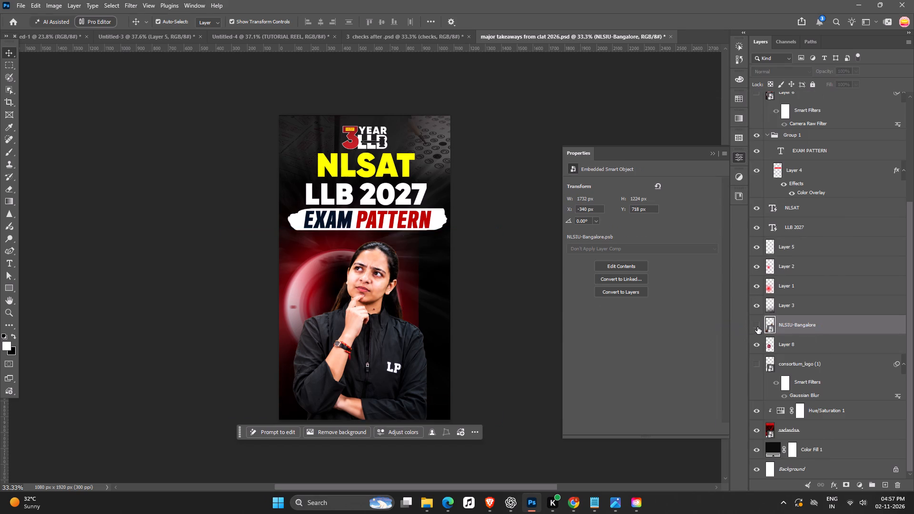
# Copy the NLSIU-Bangalore building smart object into the Untitled-4 cover and position it at X -108 px, Y 649 px.
pyautogui.click(820, 327)
pyautogui.hotkey('ctrl', 'c')
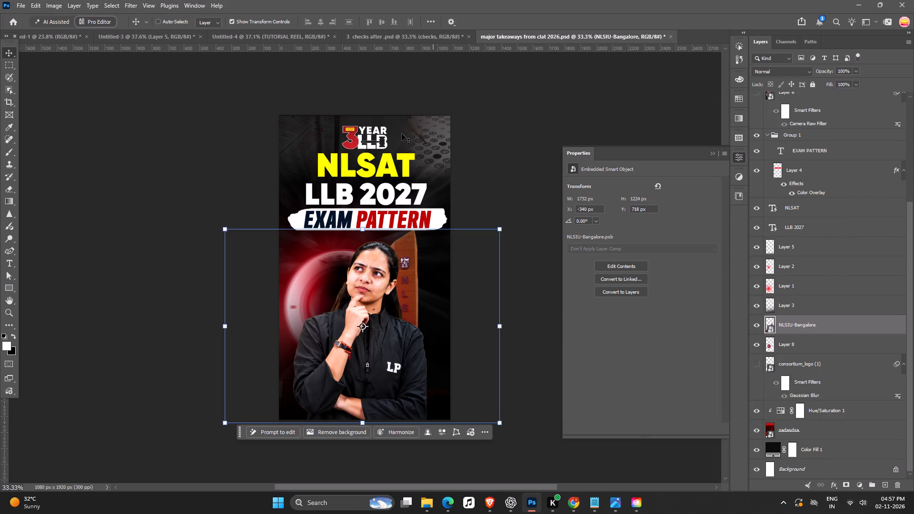
pyautogui.hotkey('ctrl', 'c')
pyautogui.click(385, 36)
pyautogui.click(261, 42)
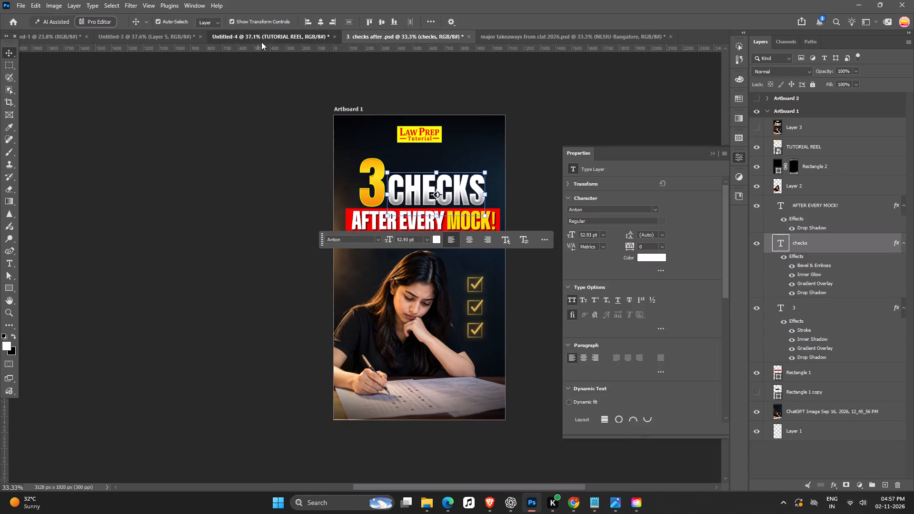
pyautogui.hotkey('ctrl', 'v')
pyautogui.moveTo(435, 303); pyautogui.dragTo(407, 371)
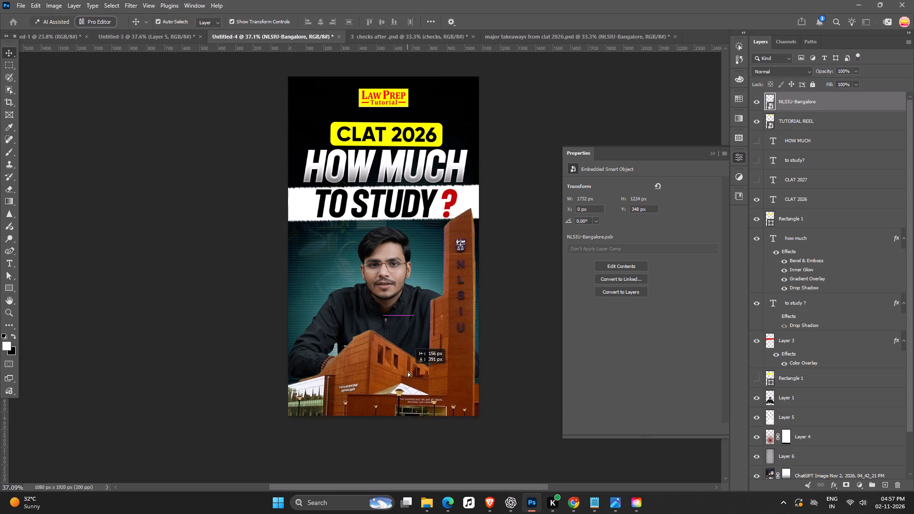
pyautogui.moveTo(407, 371); pyautogui.dragTo(413, 357)
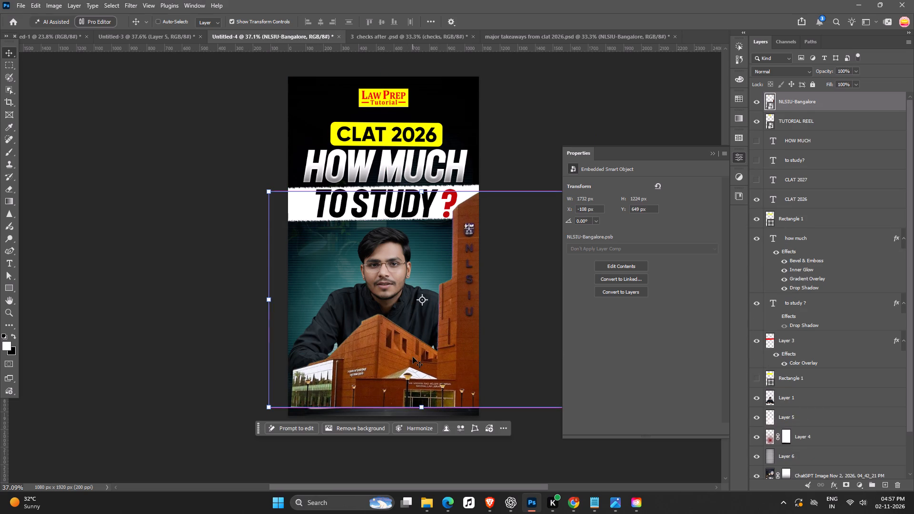
# Reorder the NLSIU-Bangalore layer directly below Layer 1 so the building sits behind the teacher.
pyautogui.hotkey('ctrl', 'shift', '[')
pyautogui.hotkey('ctrl', ']')
pyautogui.hotkey('ctrl', ']')
pyautogui.hotkey('ctrl', ']')
pyautogui.hotkey('ctrl', ']')
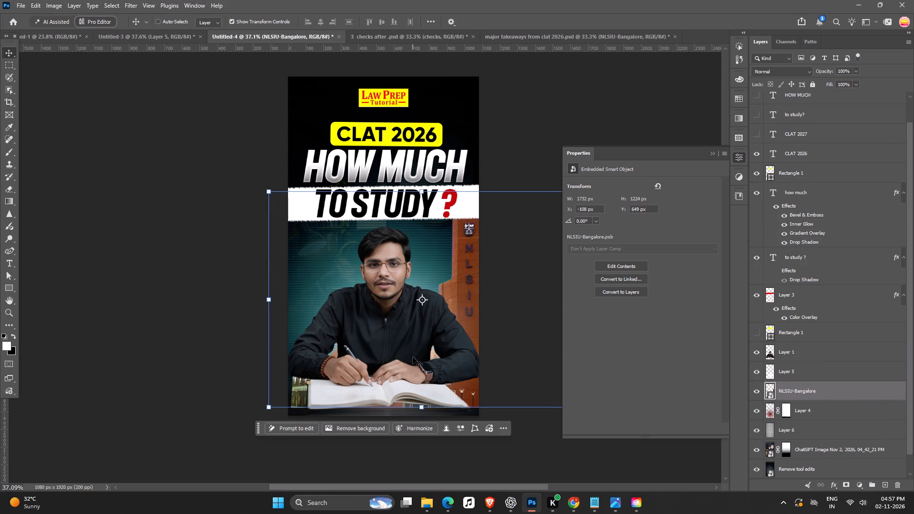
pyautogui.hotkey('ctrl', ']')
pyautogui.hotkey('ctrl', ']')
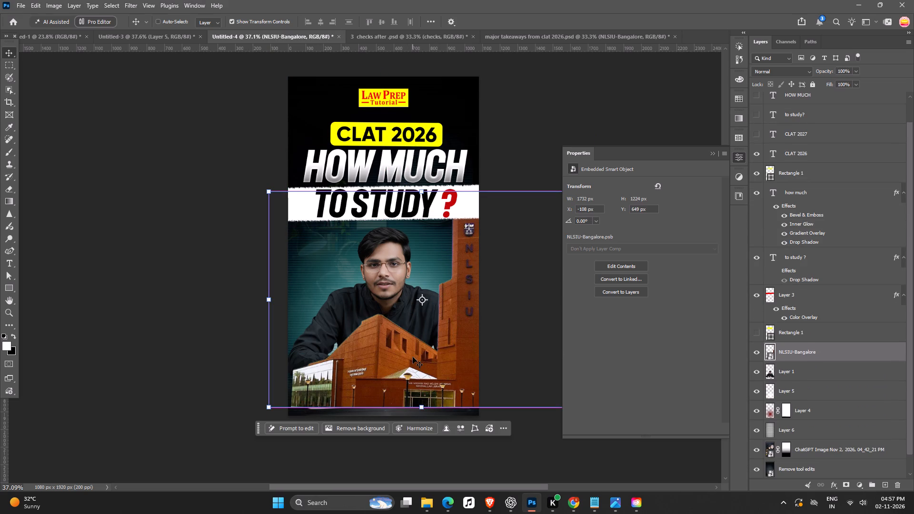
pyautogui.hotkey('ctrl', '[')
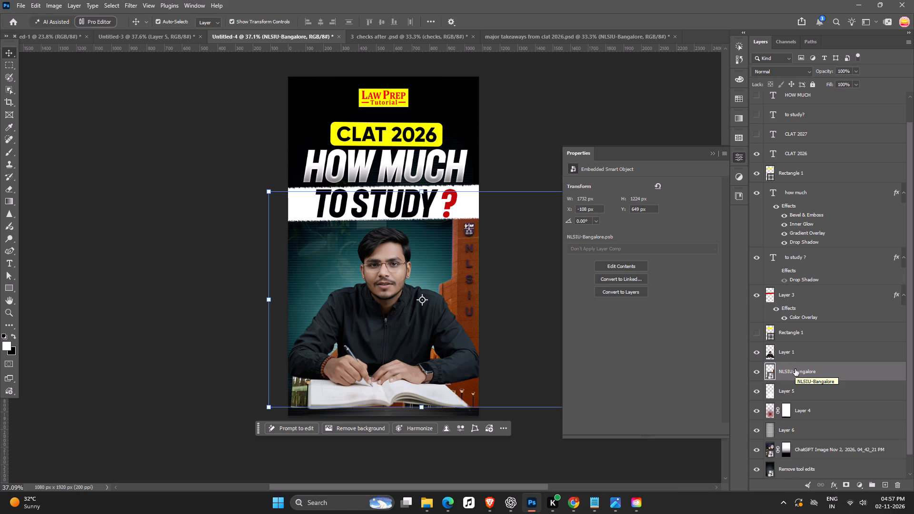
# Duplicate the NLSIU-Bangalore layer and bring the copy to the top of the layer stack.
pyautogui.hotkey('ctrl', 'j')
pyautogui.hotkey('ctrl', 'shift', ']')
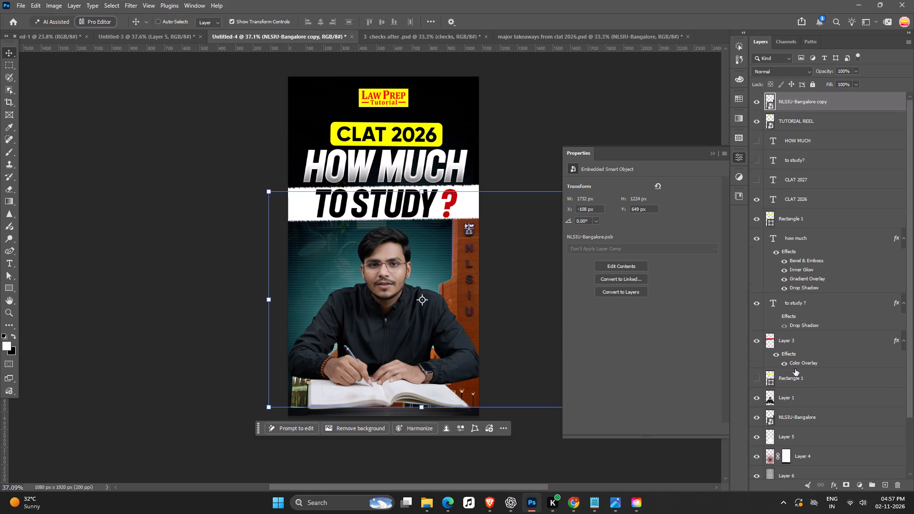
# Add a layer mask to NLSIU-Bangalore copy and brush away the lower building where it covers the teacher, desk and book.
pyautogui.click(844, 483)
pyautogui.press('b')
pyautogui.moveTo(244, 365); pyautogui.dragTo(504, 355)
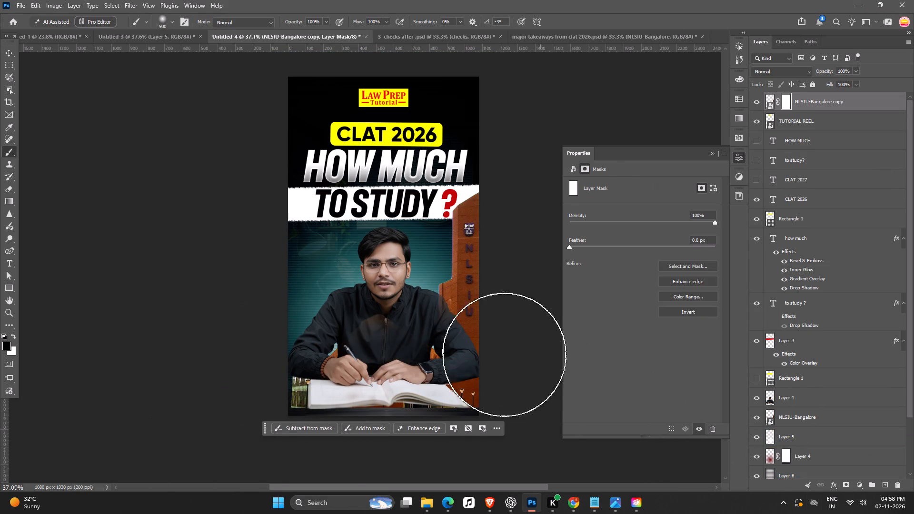
pyautogui.moveTo(504, 355); pyautogui.dragTo(543, 400)
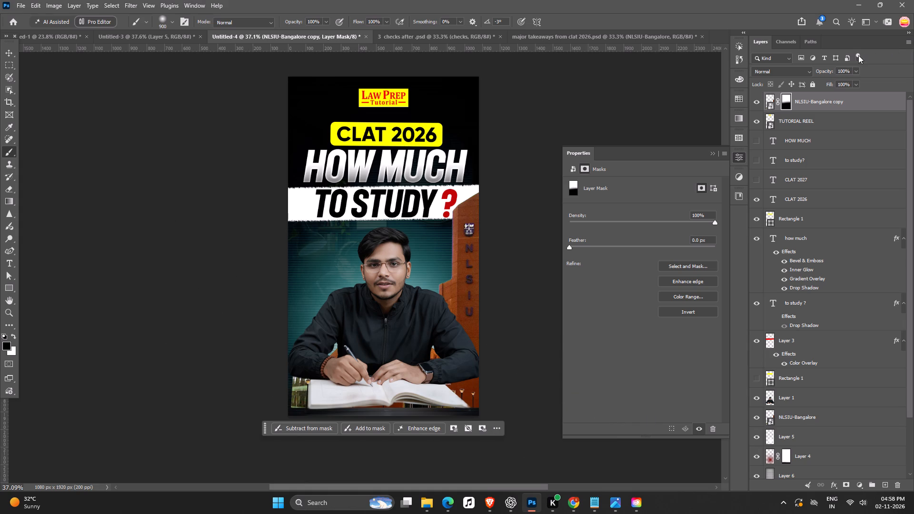
pyautogui.moveTo(425, 358); pyautogui.dragTo(189, 429)
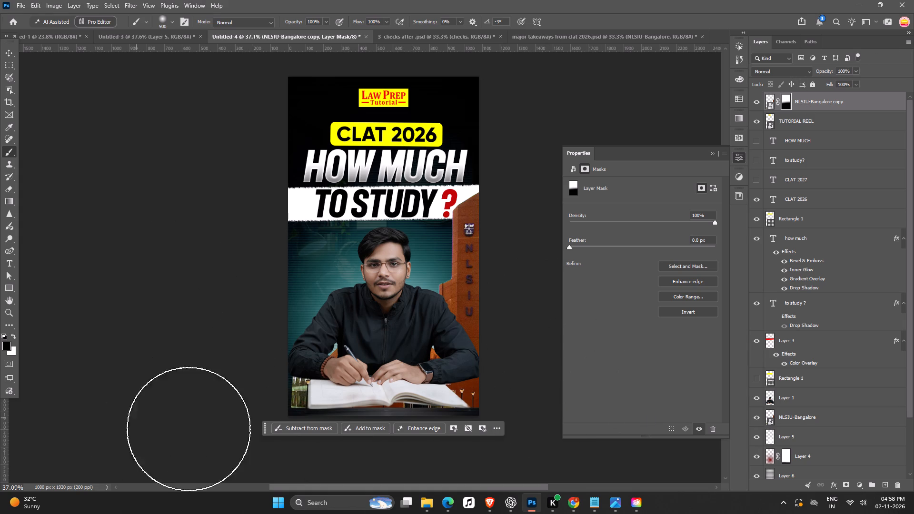
pyautogui.moveTo(189, 429); pyautogui.dragTo(626, 431)
# Add a layer mask to the NLSIU-Bangalore layer and brush out the building's bottom edge around the open book.
pyautogui.click(812, 414)
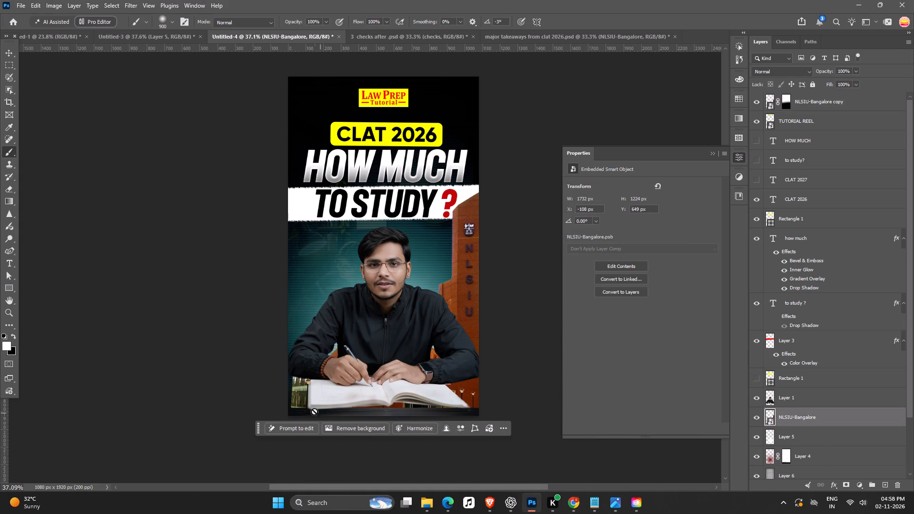
pyautogui.press('b')
pyautogui.click(848, 486)
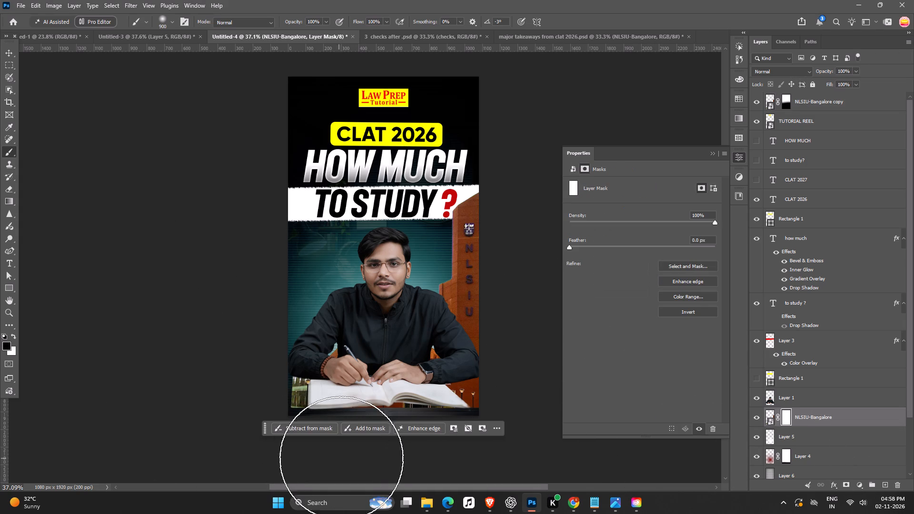
pyautogui.moveTo(294, 429); pyautogui.dragTo(300, 427)
pyautogui.moveTo(261, 417); pyautogui.dragTo(598, 467)
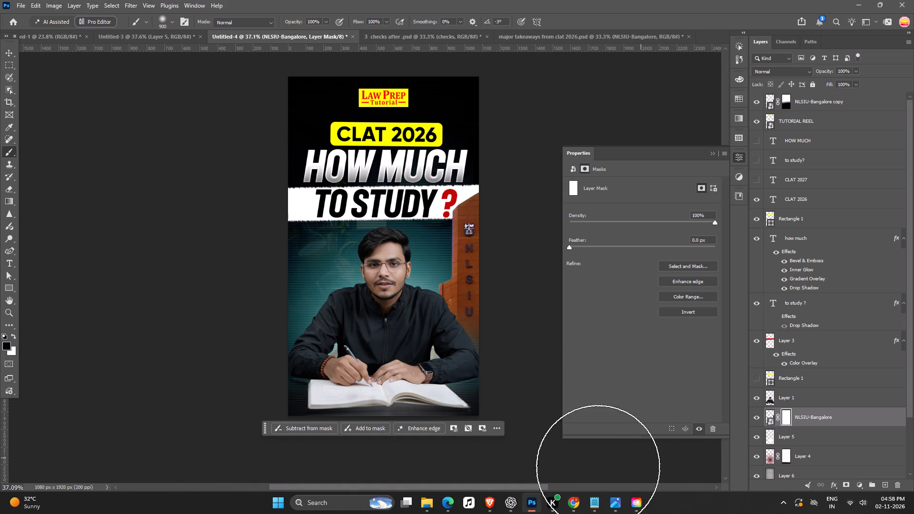
pyautogui.moveTo(598, 467); pyautogui.dragTo(288, 474)
# Scale NLSIU-Bangalore and its copy together to about 89.55% and nudge them right to X 7 px, Y 714 px.
pyautogui.click(2, 54)
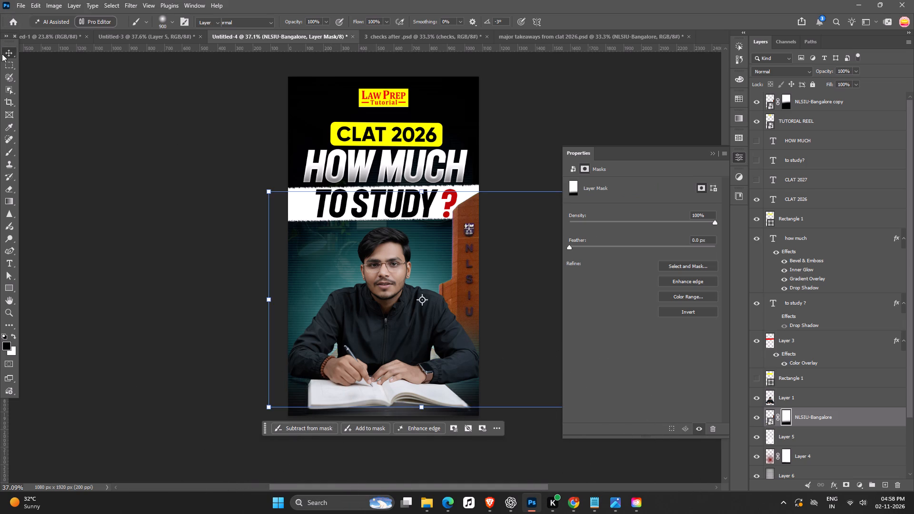
pyautogui.click(829, 104)
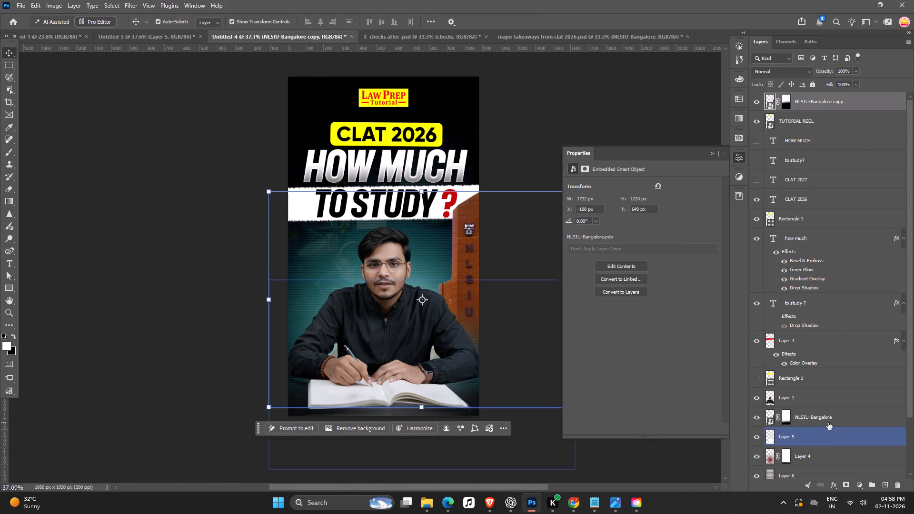
pyautogui.keyDown('ctrl'); pyautogui.click(827, 424); pyautogui.keyUp('ctrl')
pyautogui.scroll(-6, 349, 237)
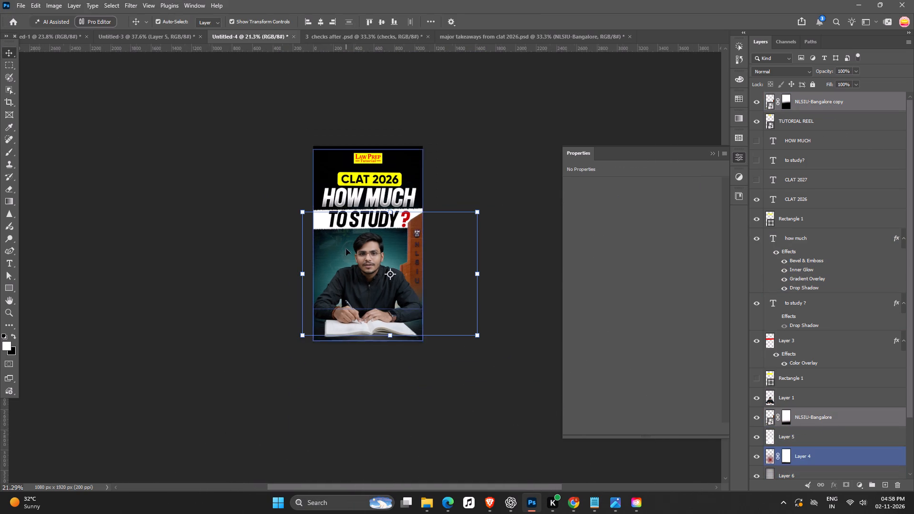
pyautogui.keyDown('alt'); pyautogui.moveTo(475, 212); pyautogui.dragTo(463, 214); pyautogui.keyUp('alt')
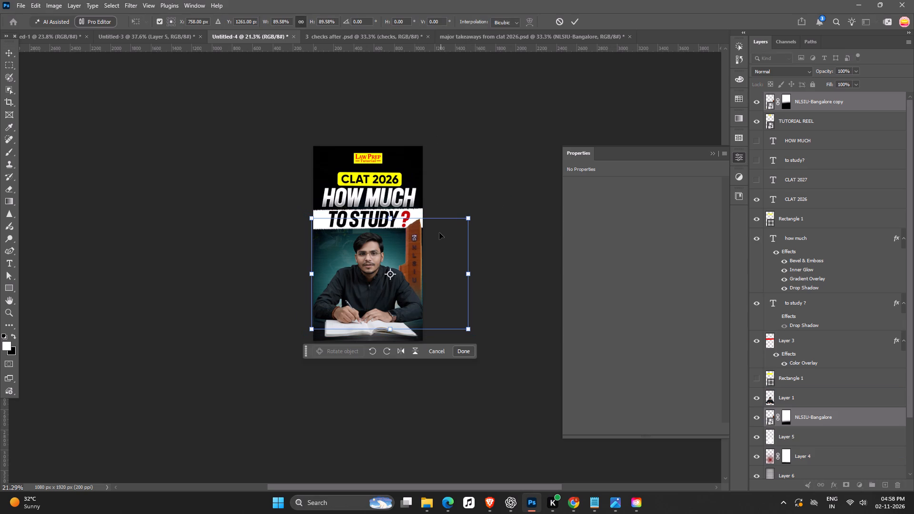
pyautogui.hotkey('shift', 'Right')
pyautogui.hotkey('shift', 'Right')
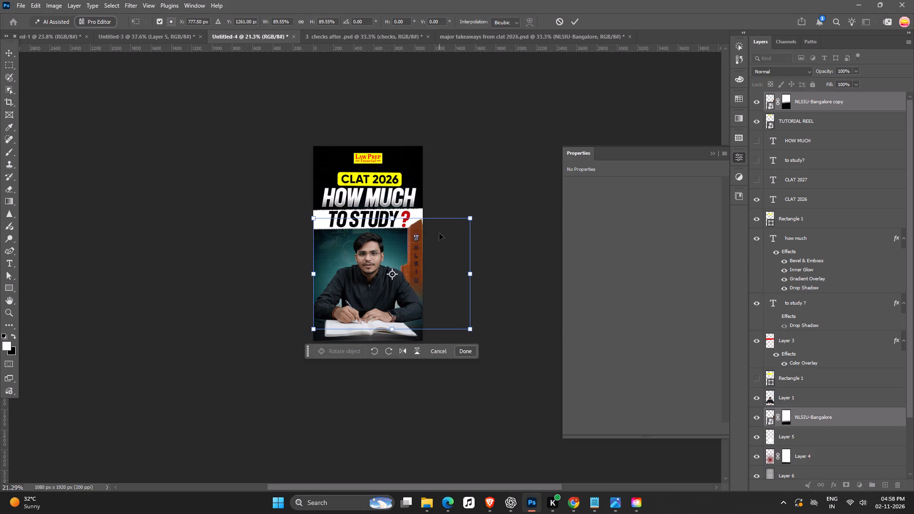
pyautogui.press('Right')
pyautogui.press('Return')
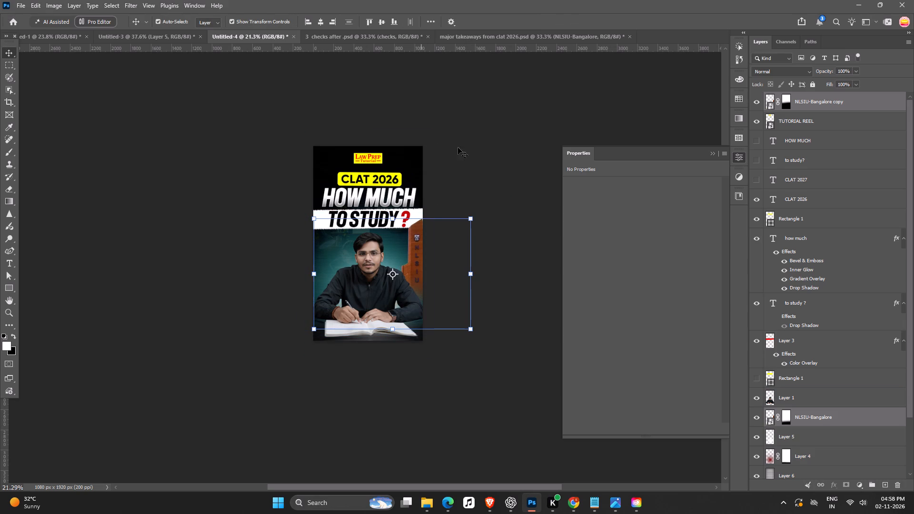
pyautogui.click(491, 138)
# Stamp all visible layers into a new merged layer above NLSIU-Bangalore copy.
pyautogui.keyDown('ctrl'); pyautogui.scroll(4, 334, 297); pyautogui.keyUp('ctrl')
pyautogui.press('space')
pyautogui.click(379, 297)
pyautogui.keyDown('ctrl'); pyautogui.scroll(1, 418, 316); pyautogui.keyUp('ctrl')
pyautogui.press('space')
pyautogui.press('space')
pyautogui.press('space')
pyautogui.press('space')
pyautogui.press('space')
pyautogui.press('space')
pyautogui.press('space')
pyautogui.press('space')
pyautogui.press('space')
pyautogui.press('space')
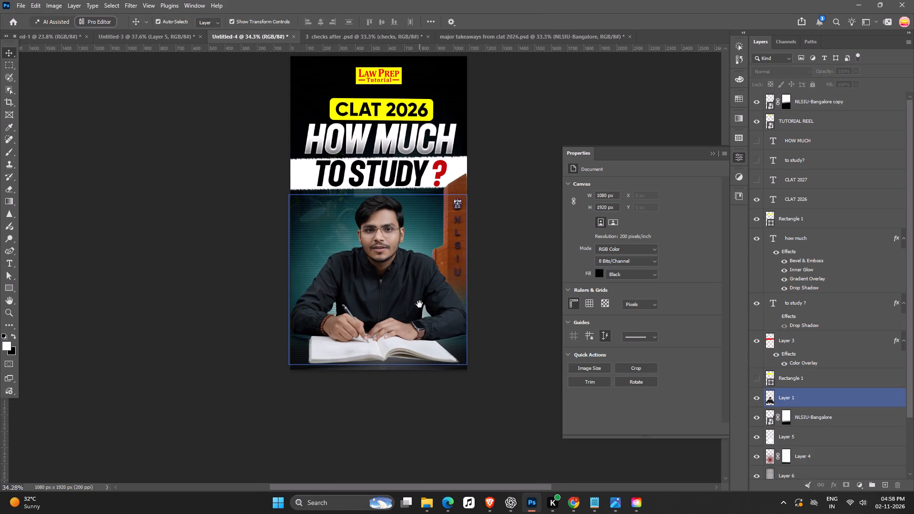
pyautogui.moveTo(416, 308); pyautogui.dragTo(390, 369)
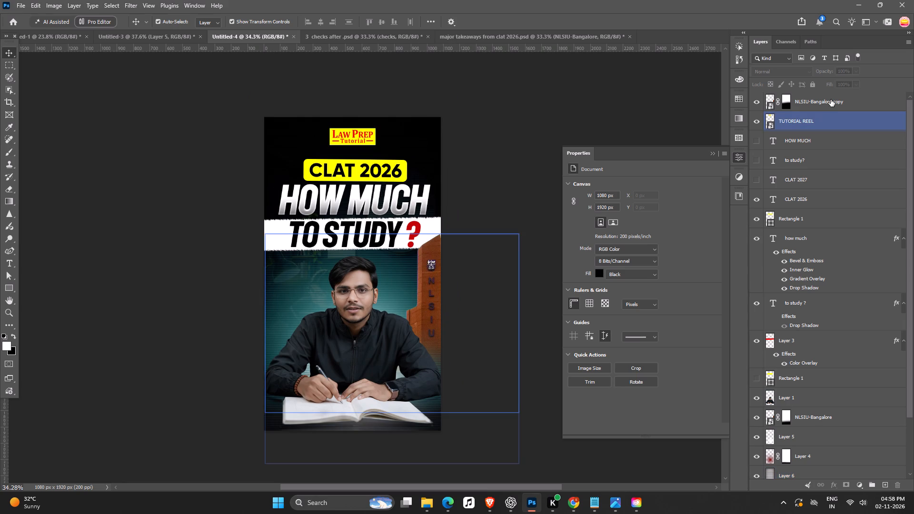
pyautogui.scroll(6, 803, 110)
pyautogui.click(825, 103)
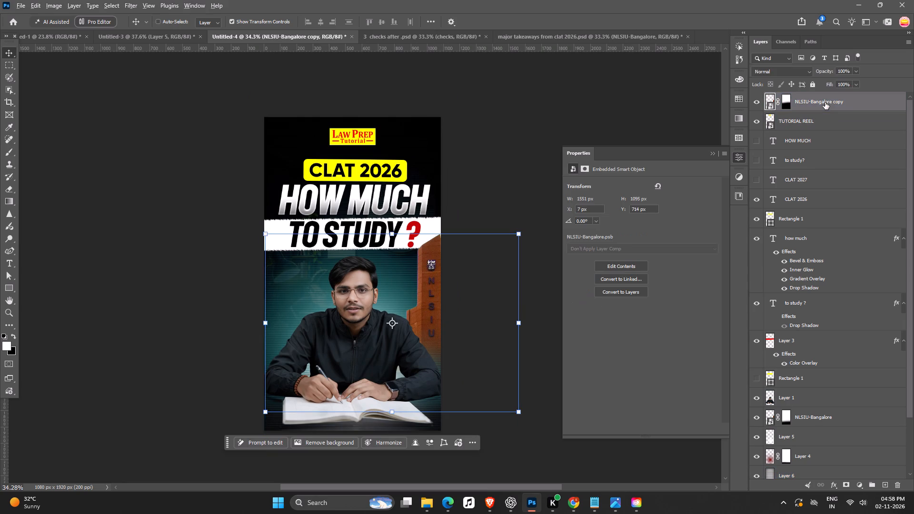
pyautogui.hotkey('ctrl', 'alt', 'shift', 'e')
# Open the Camera Raw Filter on the merged layer and set Vignette to -7.
pyautogui.hotkey('ctrl', 'shift', 'a')
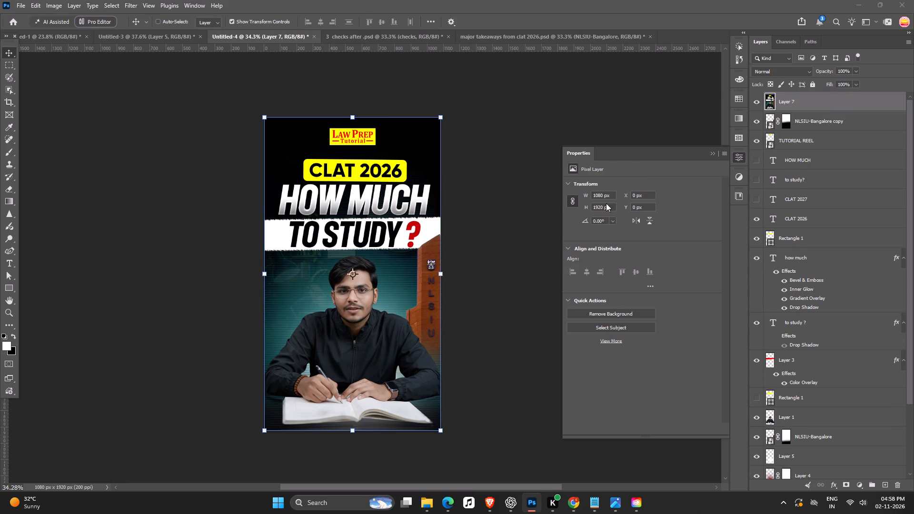
pyautogui.keyDown('ctrl'); pyautogui.scroll(-7, 508, 263); pyautogui.keyUp('ctrl')
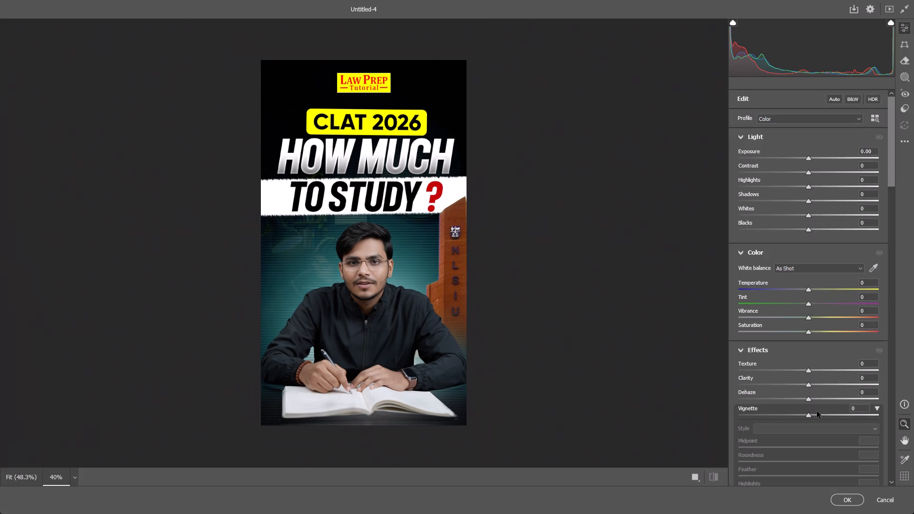
pyautogui.moveTo(807, 415); pyautogui.dragTo(795, 415)
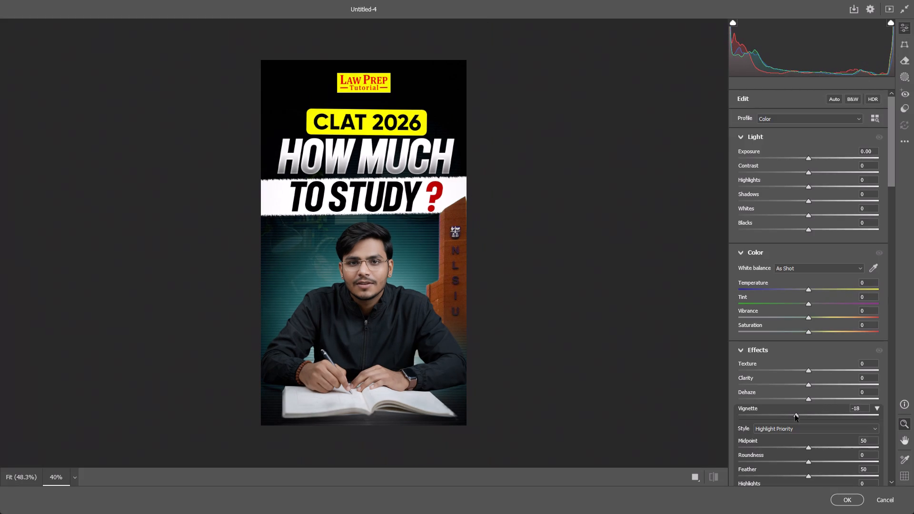
pyautogui.moveTo(795, 415); pyautogui.dragTo(803, 414)
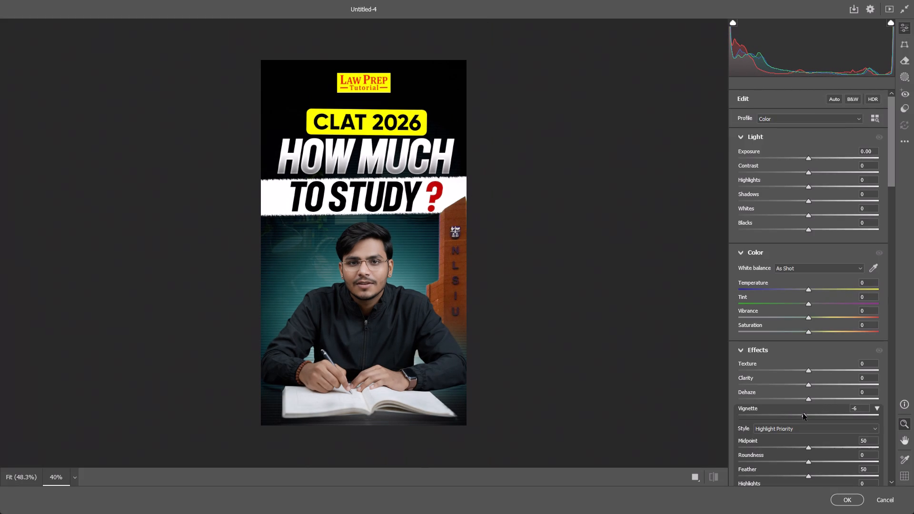
pyautogui.moveTo(803, 414); pyautogui.dragTo(803, 413)
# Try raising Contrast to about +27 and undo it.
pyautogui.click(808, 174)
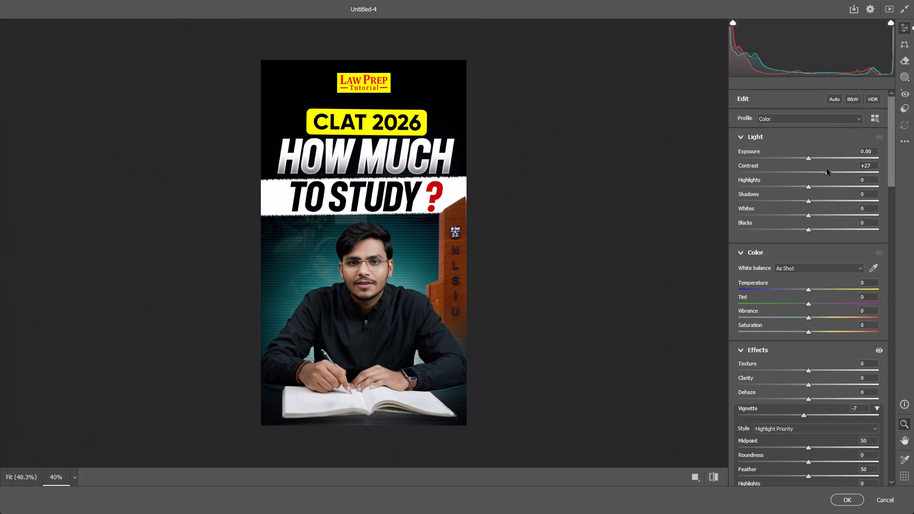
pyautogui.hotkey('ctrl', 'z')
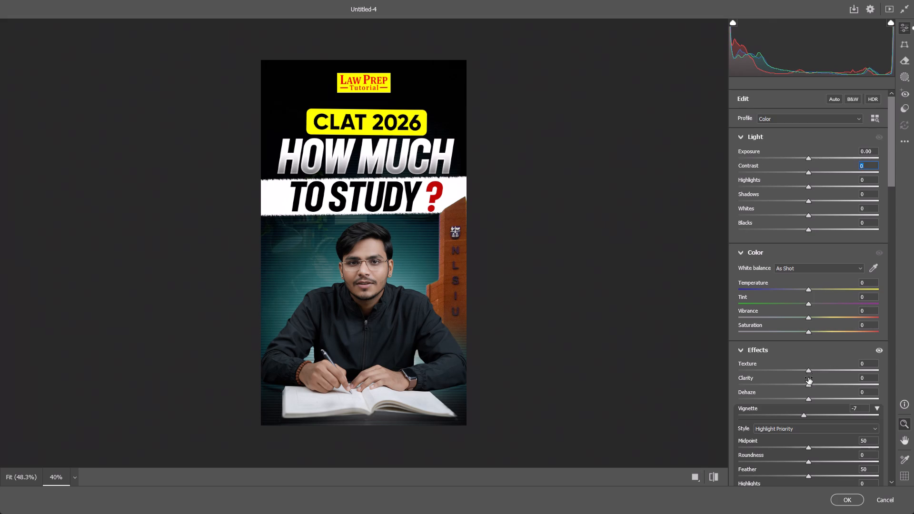
# Set Clarity to +9, vignette Midpoint to 59, Roundness to +5 and Exposure to +0.10, and apply the filter.
pyautogui.moveTo(808, 384); pyautogui.dragTo(815, 383)
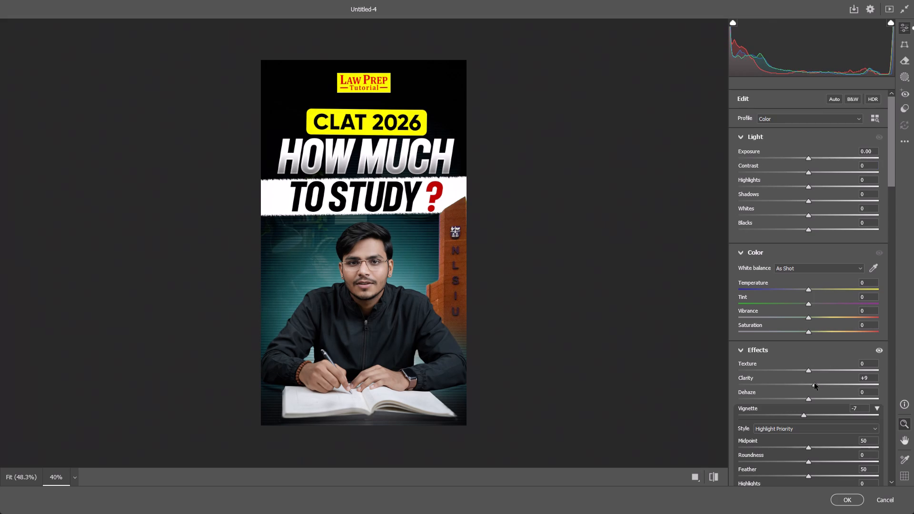
pyautogui.moveTo(809, 448); pyautogui.dragTo(826, 446)
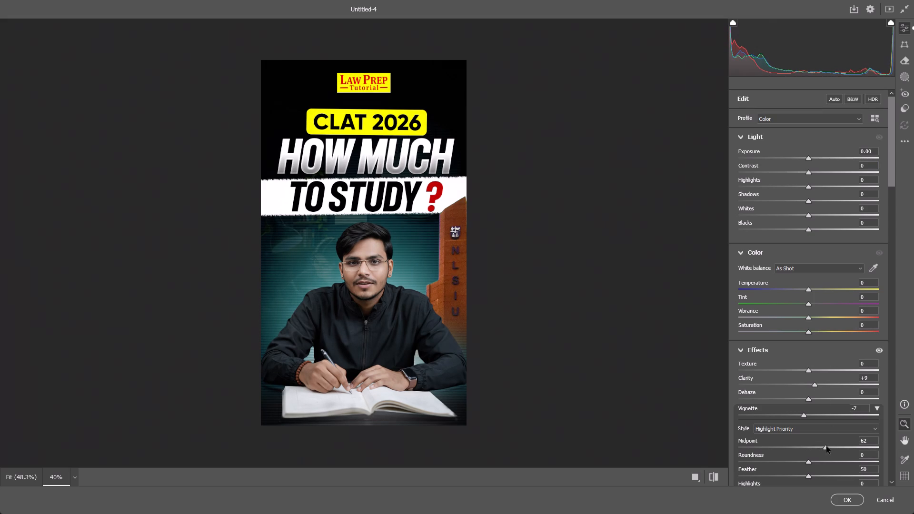
pyautogui.moveTo(826, 446); pyautogui.dragTo(822, 445)
pyautogui.click(810, 462)
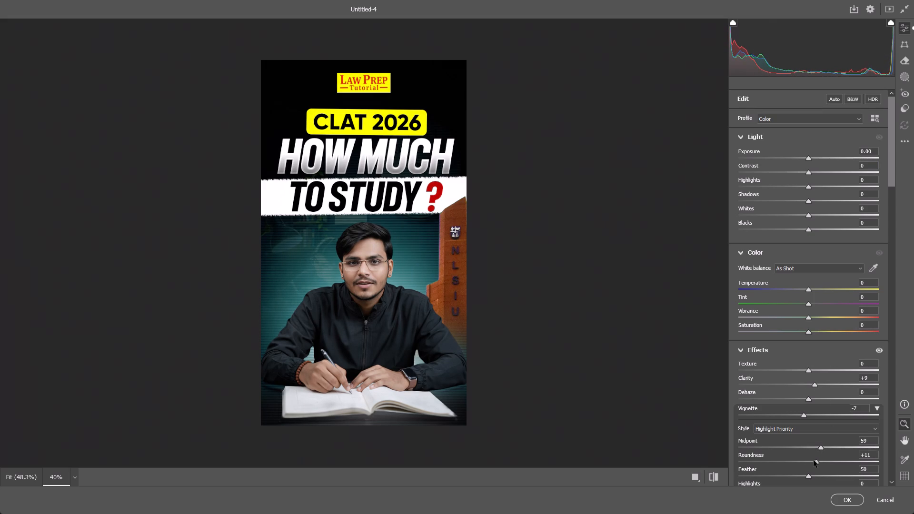
pyautogui.click(810, 156)
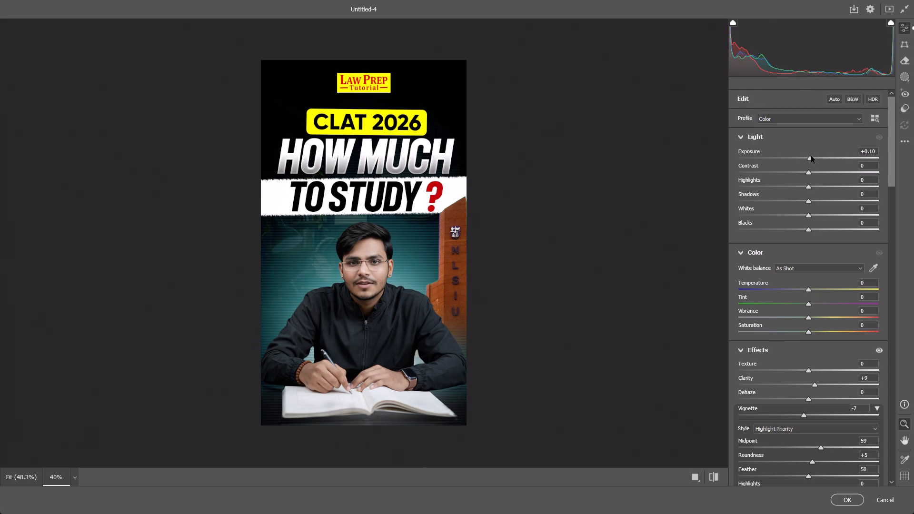
pyautogui.press('Return')
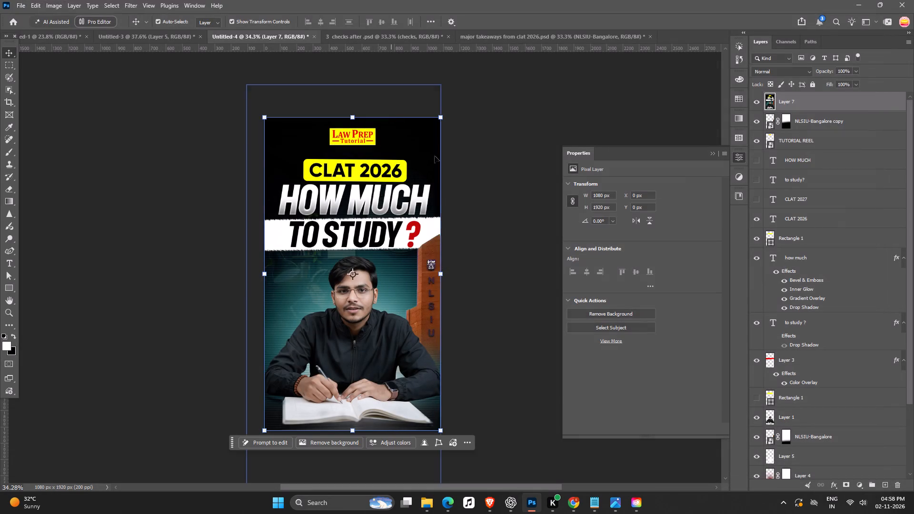
pyautogui.click(457, 233)
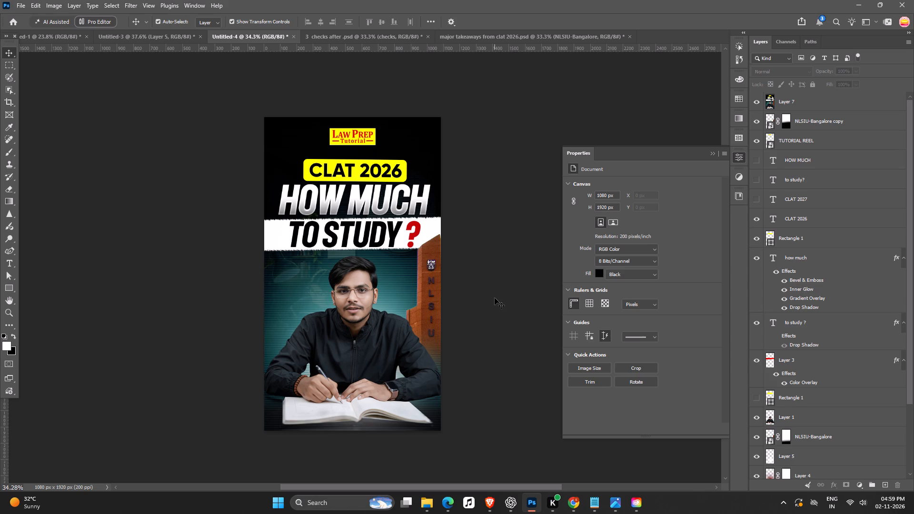
# Place "ChatGPT Image Nov 2, 2026, 03_47_40 PM.png" from Downloads into the Untitled-1 document.
pyautogui.click(338, 41)
pyautogui.click(149, 34)
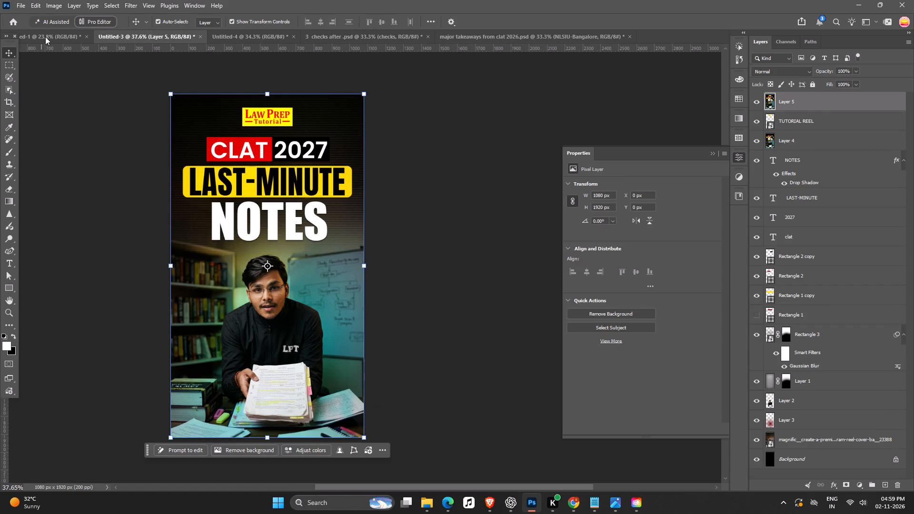
pyautogui.click(45, 37)
pyautogui.click(427, 505)
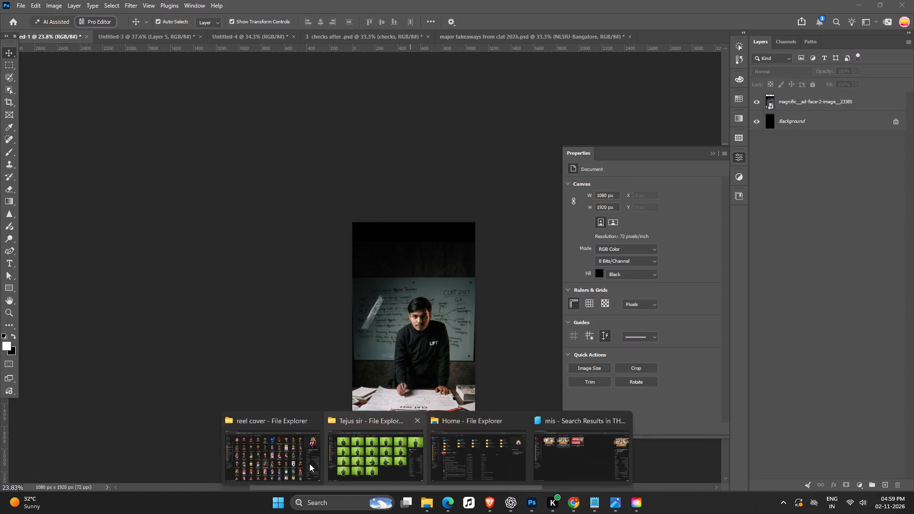
pyautogui.click(295, 455)
pyautogui.doubleClick(29, 128)
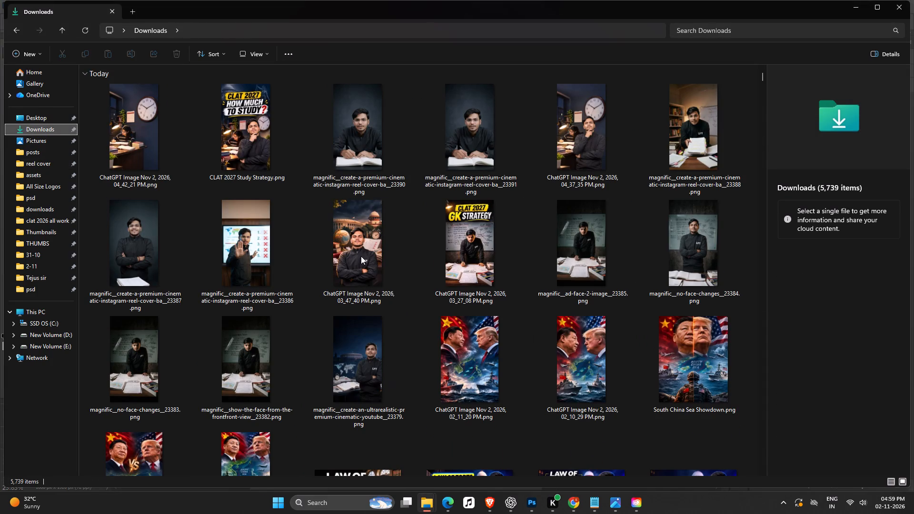
pyautogui.moveTo(353, 249); pyautogui.dragTo(525, 469)
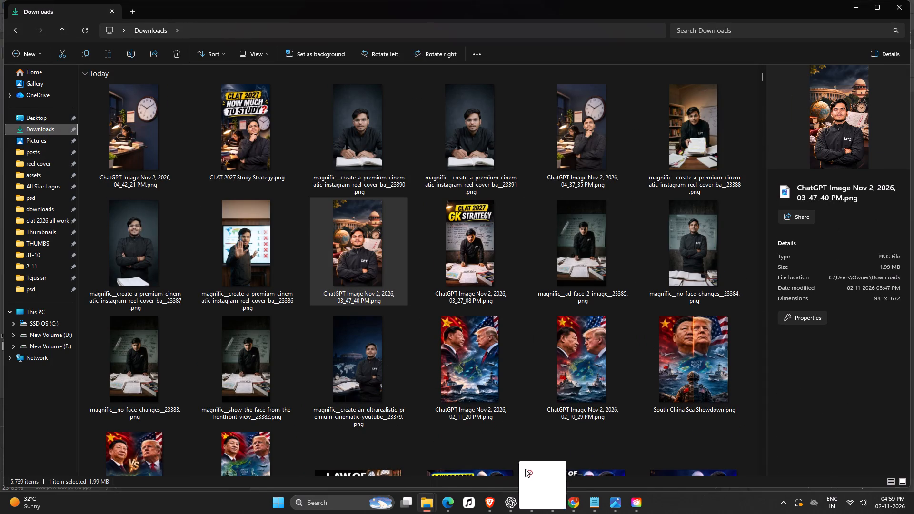
pyautogui.moveTo(525, 469); pyautogui.dragTo(429, 307)
pyautogui.press('Return')
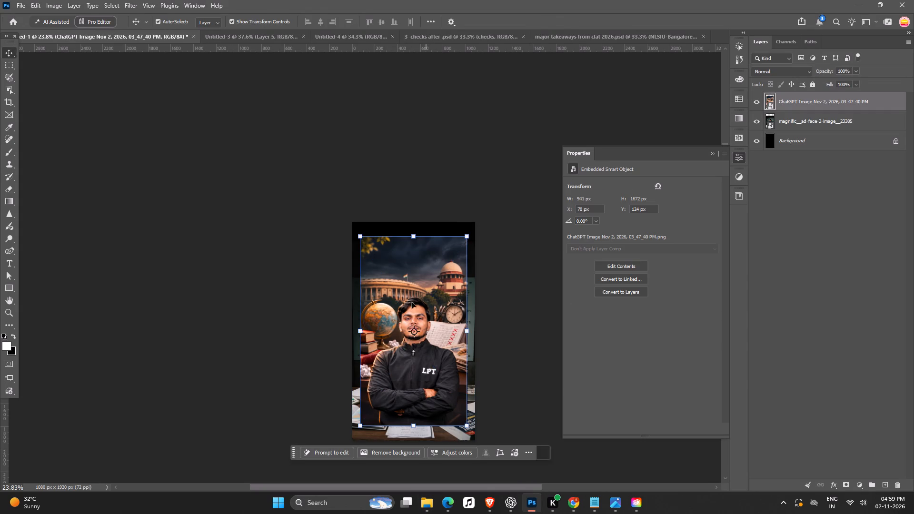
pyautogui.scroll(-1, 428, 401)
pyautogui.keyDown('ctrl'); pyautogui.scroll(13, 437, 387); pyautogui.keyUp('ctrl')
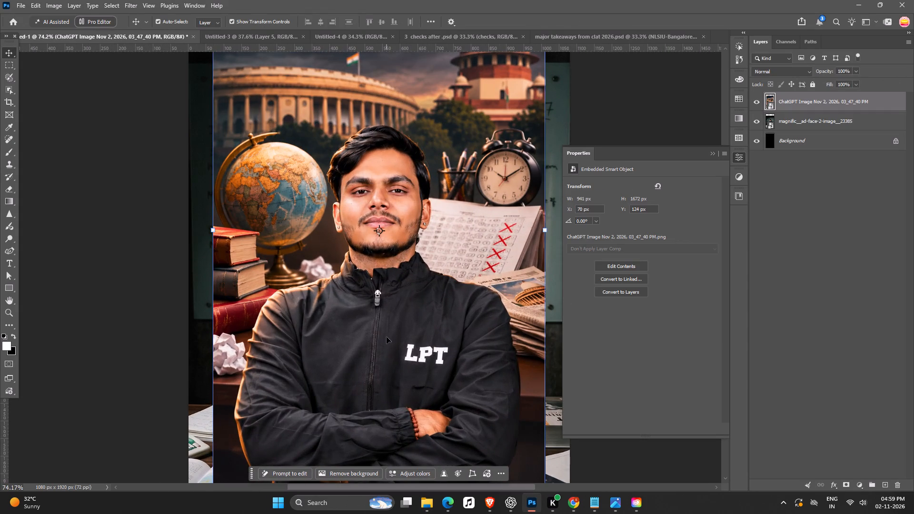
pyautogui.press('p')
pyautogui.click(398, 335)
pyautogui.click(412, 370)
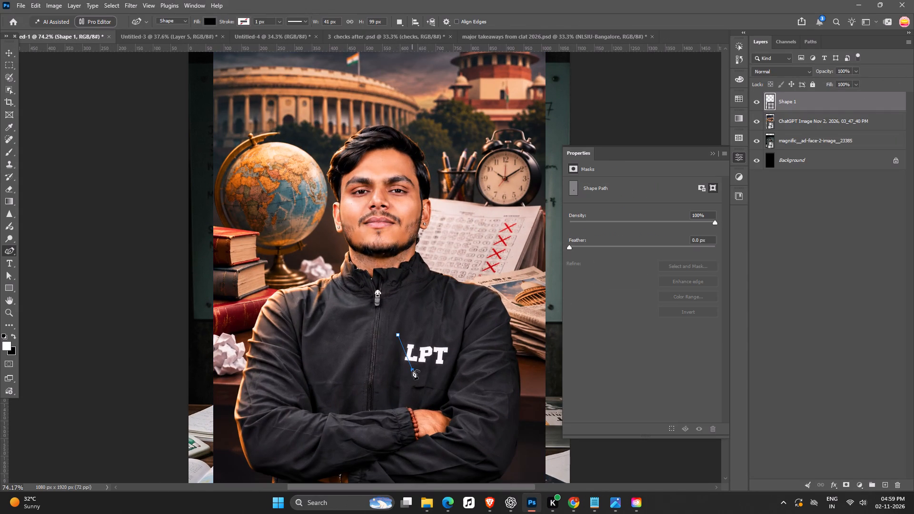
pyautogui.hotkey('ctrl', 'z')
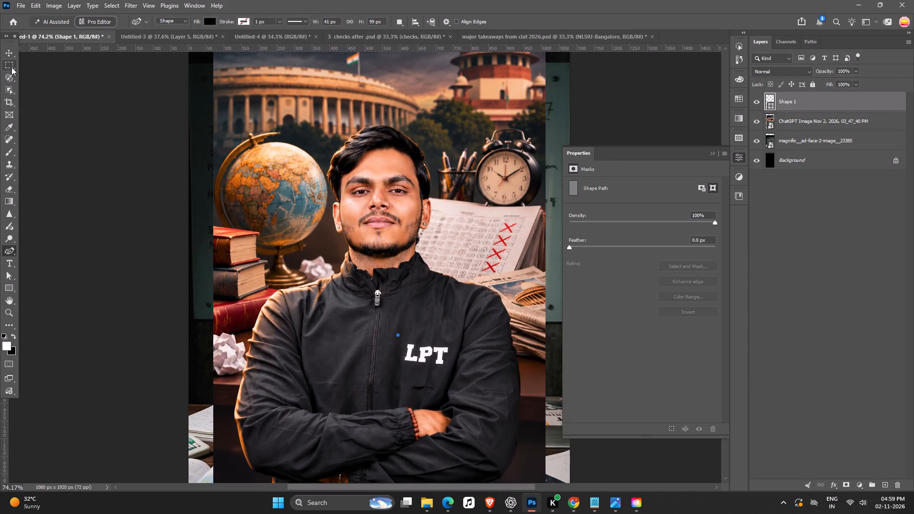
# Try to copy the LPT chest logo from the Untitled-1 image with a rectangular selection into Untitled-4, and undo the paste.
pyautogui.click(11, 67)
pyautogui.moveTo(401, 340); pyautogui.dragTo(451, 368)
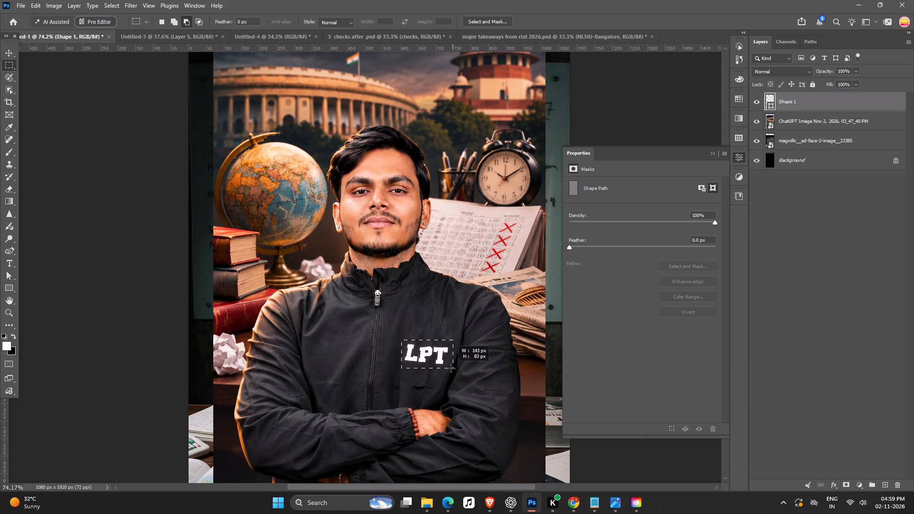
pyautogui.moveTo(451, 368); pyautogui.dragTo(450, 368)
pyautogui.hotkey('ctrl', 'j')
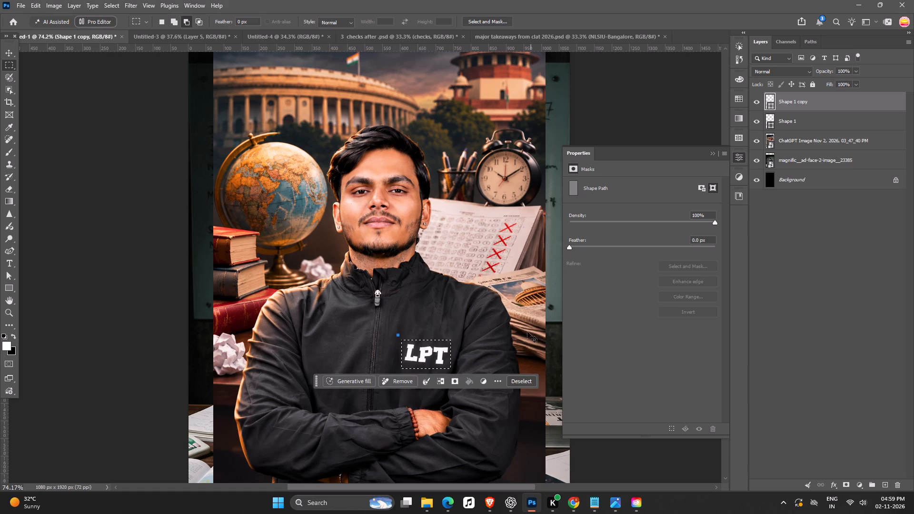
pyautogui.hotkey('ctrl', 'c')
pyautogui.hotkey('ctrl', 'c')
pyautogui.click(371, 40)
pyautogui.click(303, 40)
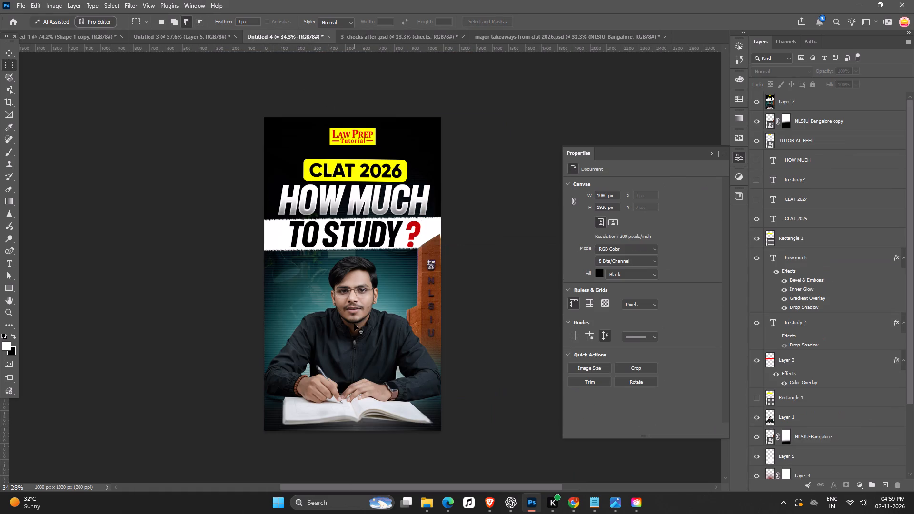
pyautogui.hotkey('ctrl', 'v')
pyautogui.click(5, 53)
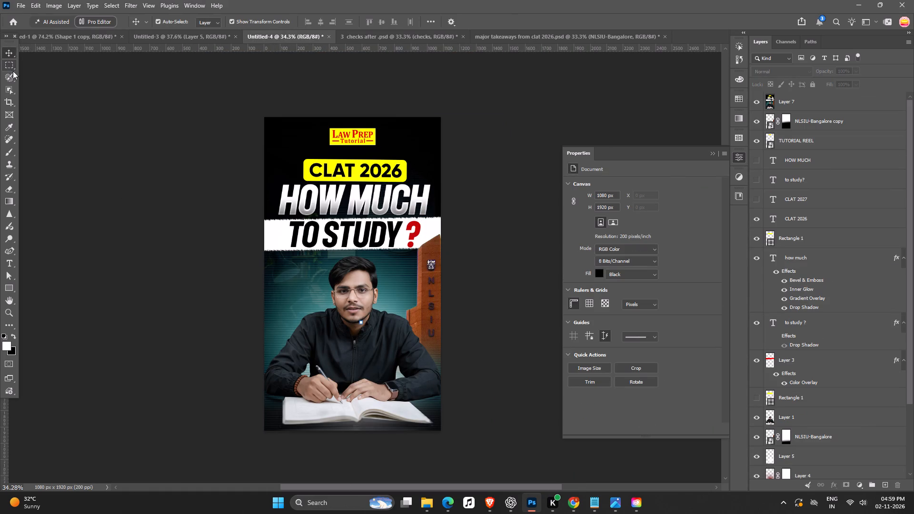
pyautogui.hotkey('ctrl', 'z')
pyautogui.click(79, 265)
# Look through the other open cover documents for a usable LPT jacket logo.
pyautogui.click(515, 32)
pyautogui.click(368, 36)
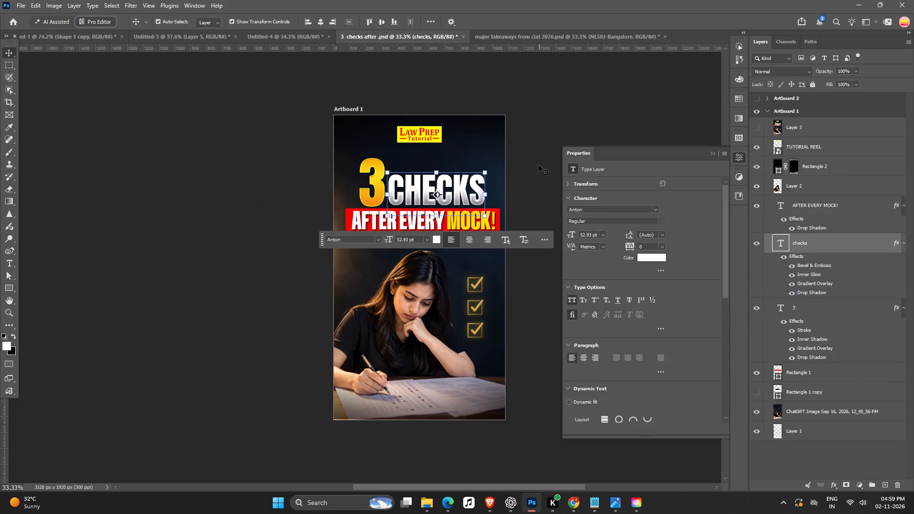
pyautogui.click(274, 38)
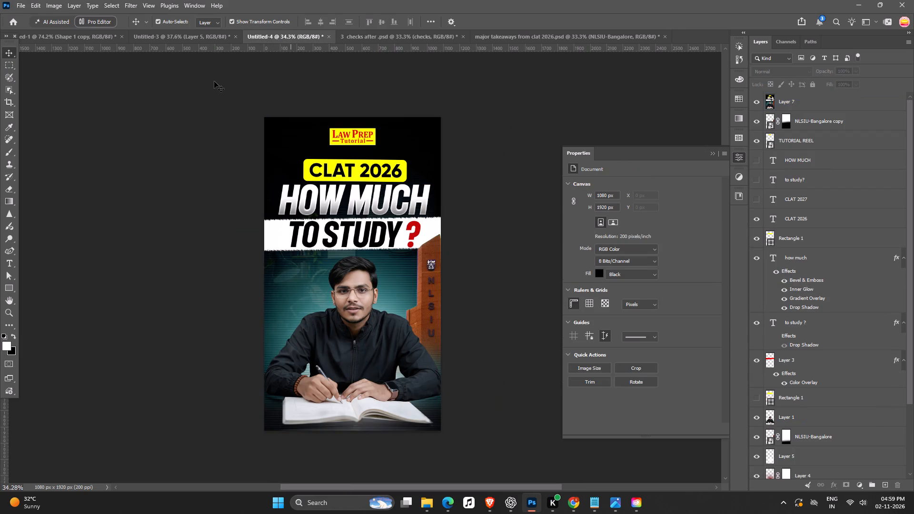
pyautogui.click(189, 33)
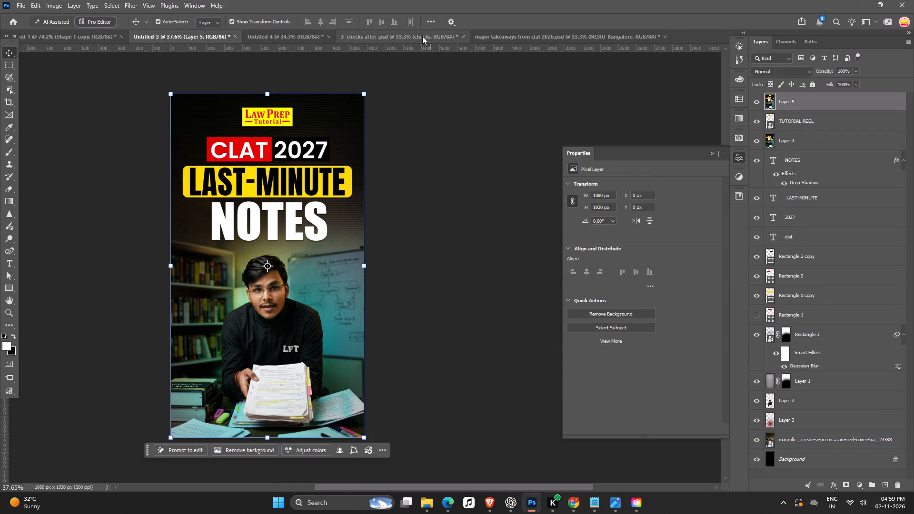
pyautogui.click(418, 31)
pyautogui.click(498, 40)
pyautogui.click(490, 209)
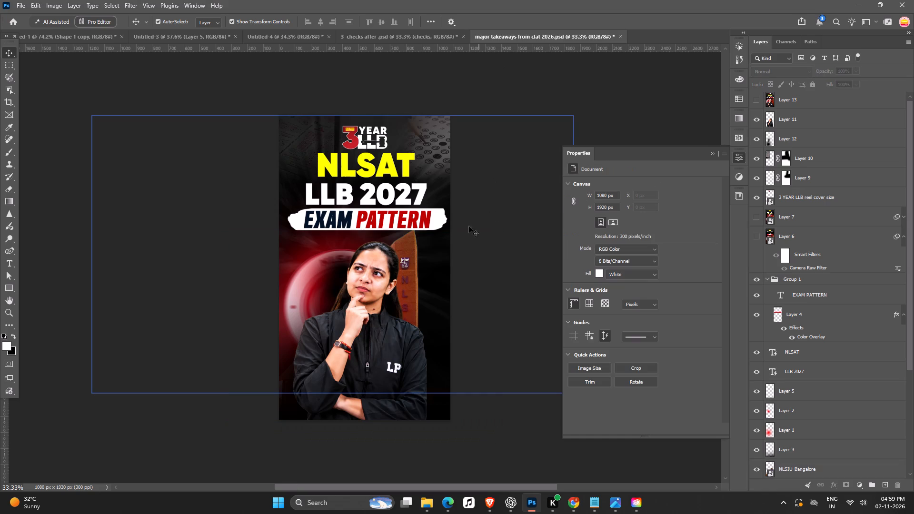
# Place "ChatGPT Image Oct 30, 2026, 12_27_43 PM.png" from Downloads into the "major takeaways from clat 2026.psd" document.
pyautogui.click(424, 508)
pyautogui.click(289, 463)
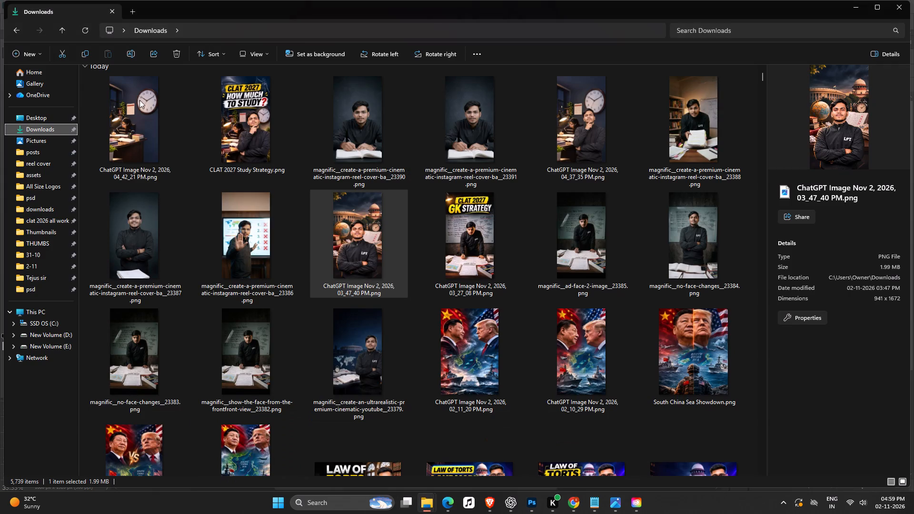
pyautogui.scroll(-4, 384, 379)
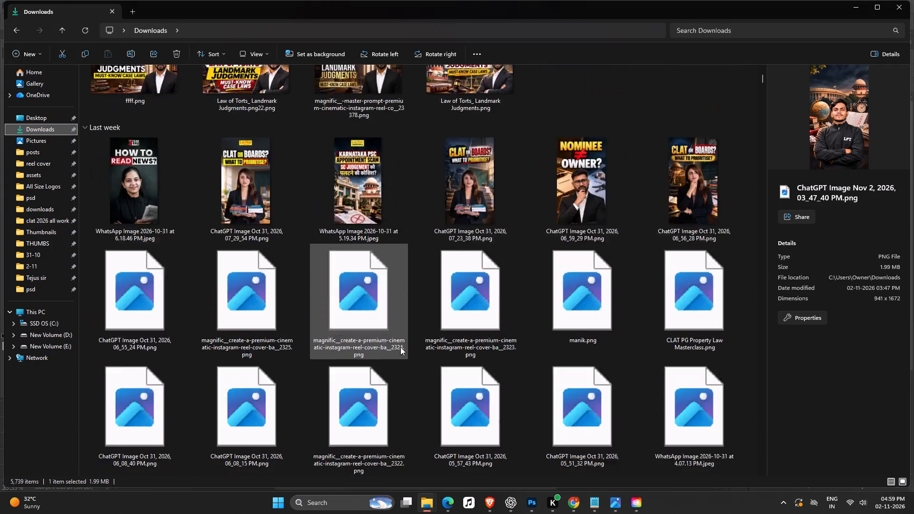
pyautogui.scroll(-3, 400, 347)
pyautogui.scroll(-7, 452, 179)
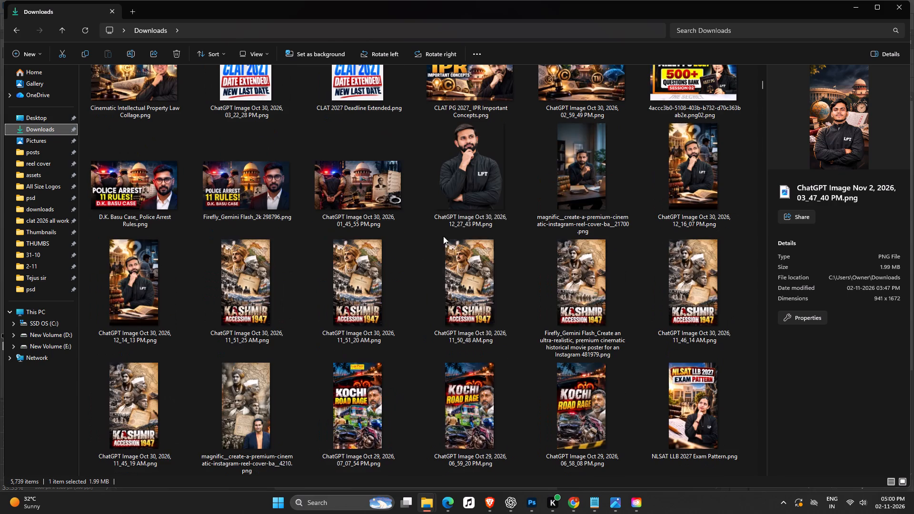
pyautogui.moveTo(461, 174); pyautogui.dragTo(462, 343)
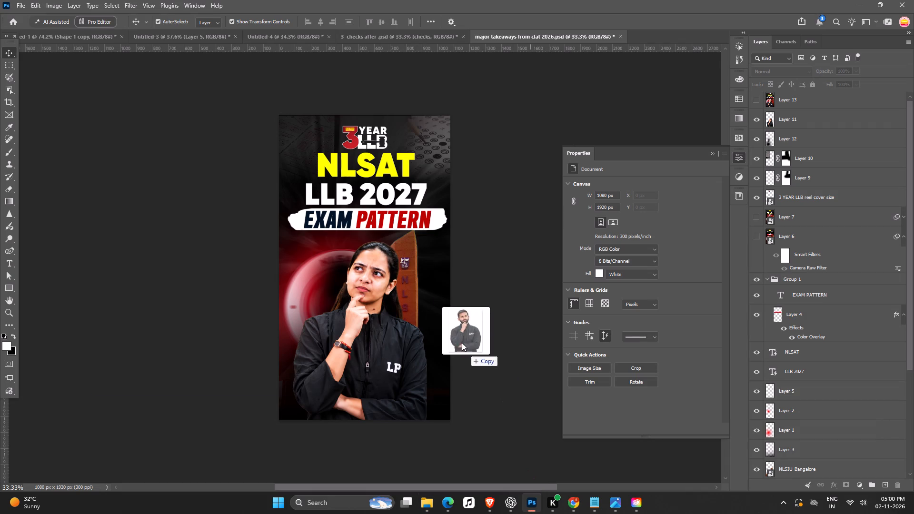
pyautogui.moveTo(462, 343); pyautogui.dragTo(416, 283)
pyautogui.press('Return')
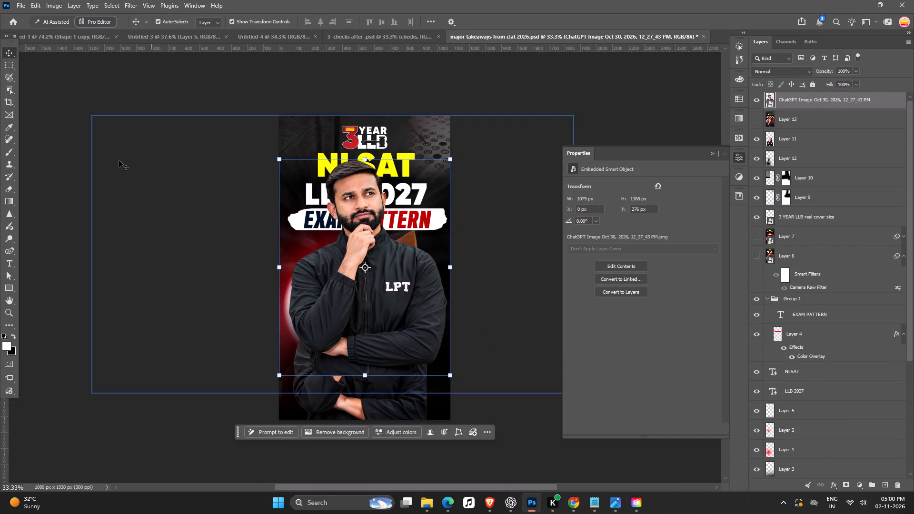
# Select the LPT chest logo on the placed image, duplicate it to a new layer about 191 × 134 px, and copy it.
pyautogui.click(10, 69)
pyautogui.keyDown('ctrl'); pyautogui.scroll(6, 401, 311); pyautogui.keyUp('ctrl')
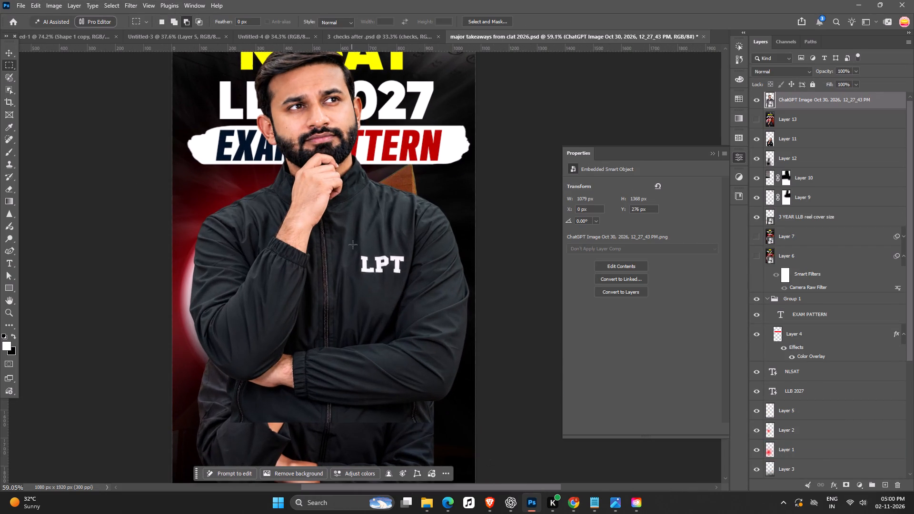
pyautogui.moveTo(353, 245); pyautogui.dragTo(406, 282)
pyautogui.hotkey('ctrl', 'j')
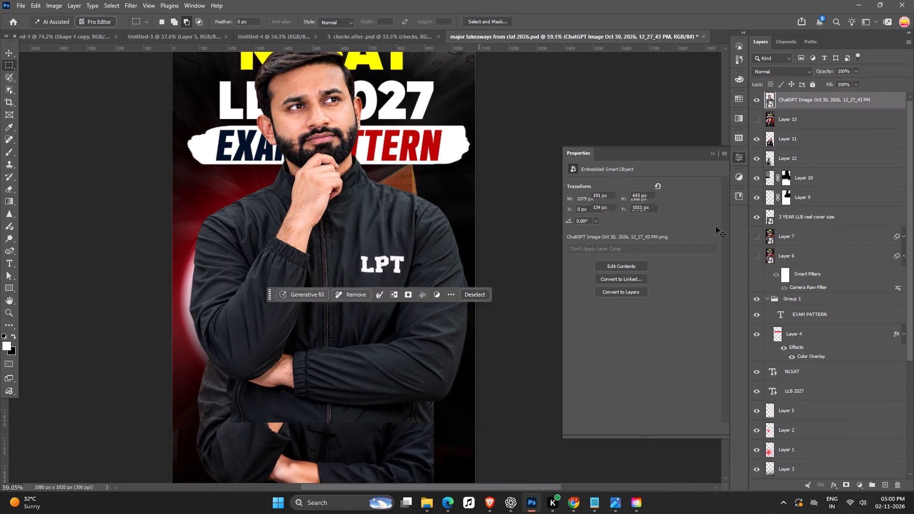
pyautogui.press('v')
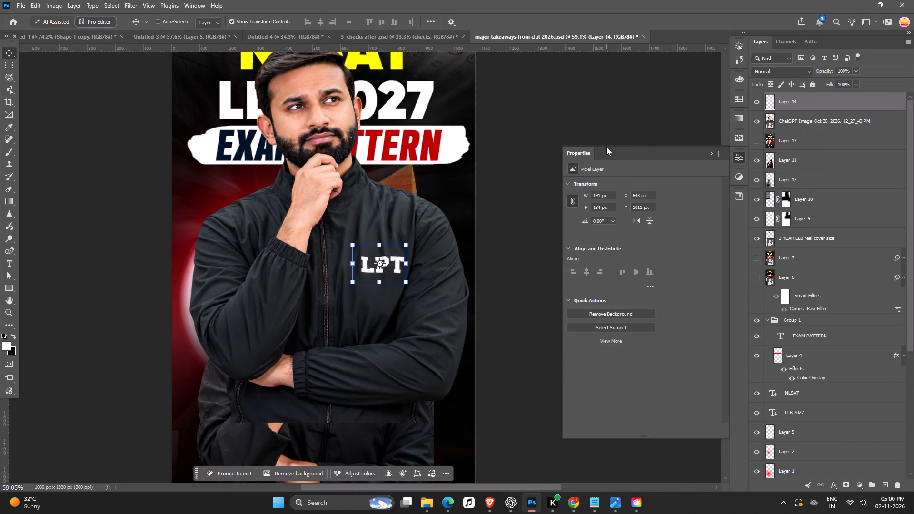
pyautogui.hotkey('ctrl', 'c')
pyautogui.hotkey('ctrl', 'c')
# Paste the LPT logo into Untitled-4, scale it to about 164 × 115 px and position it on the jacket's chest.
pyautogui.click(283, 30)
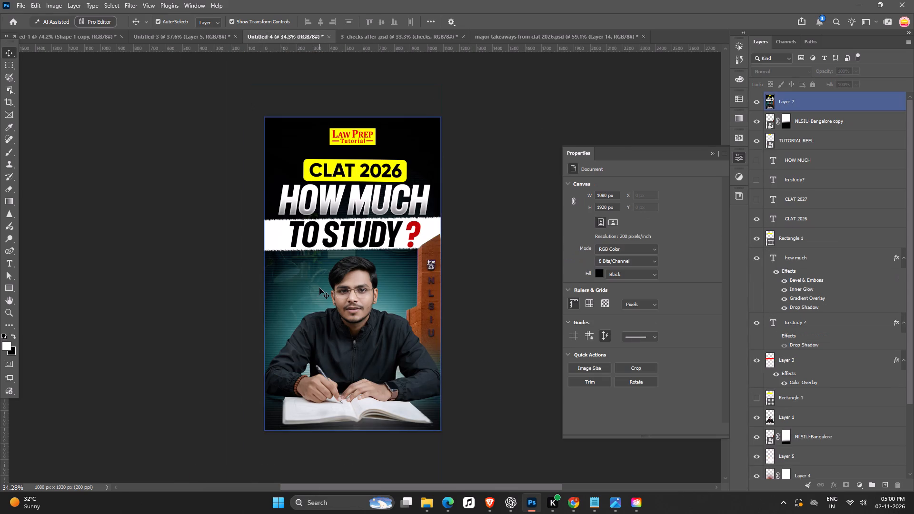
pyautogui.hotkey('ctrl', 'v')
pyautogui.keyDown('ctrl'); pyautogui.scroll(5, 352, 282); pyautogui.keyUp('ctrl')
pyautogui.moveTo(367, 275); pyautogui.dragTo(399, 414)
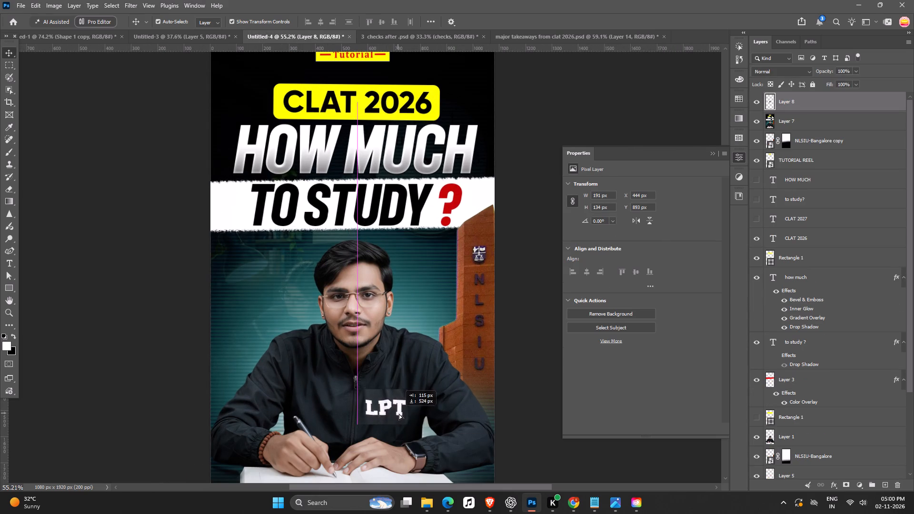
pyautogui.moveTo(399, 414); pyautogui.dragTo(408, 413)
pyautogui.keyDown('alt'); pyautogui.moveTo(418, 390); pyautogui.dragTo(411, 388); pyautogui.keyUp('alt')
pyautogui.moveTo(405, 401); pyautogui.dragTo(409, 401)
pyautogui.press('Return')
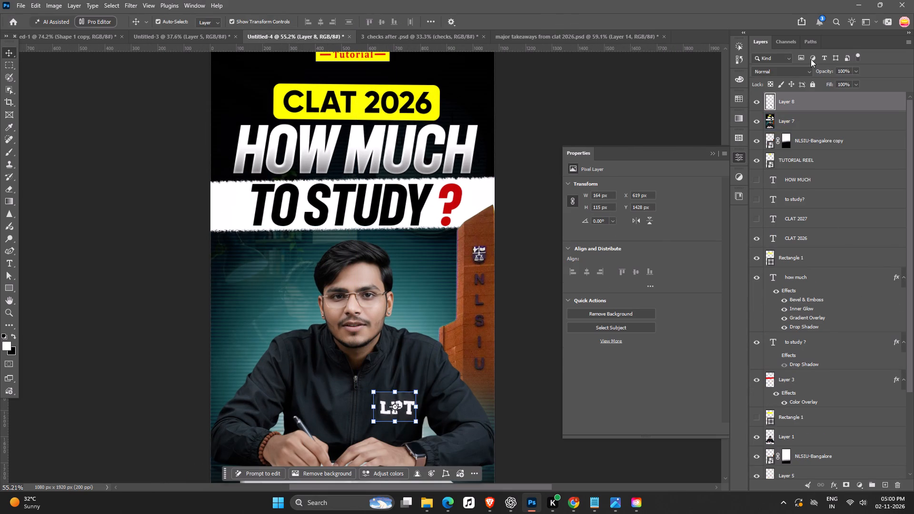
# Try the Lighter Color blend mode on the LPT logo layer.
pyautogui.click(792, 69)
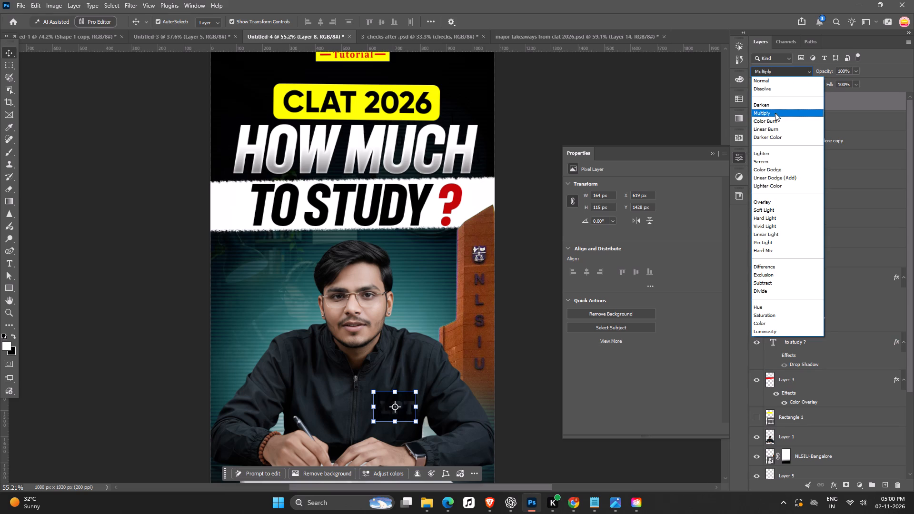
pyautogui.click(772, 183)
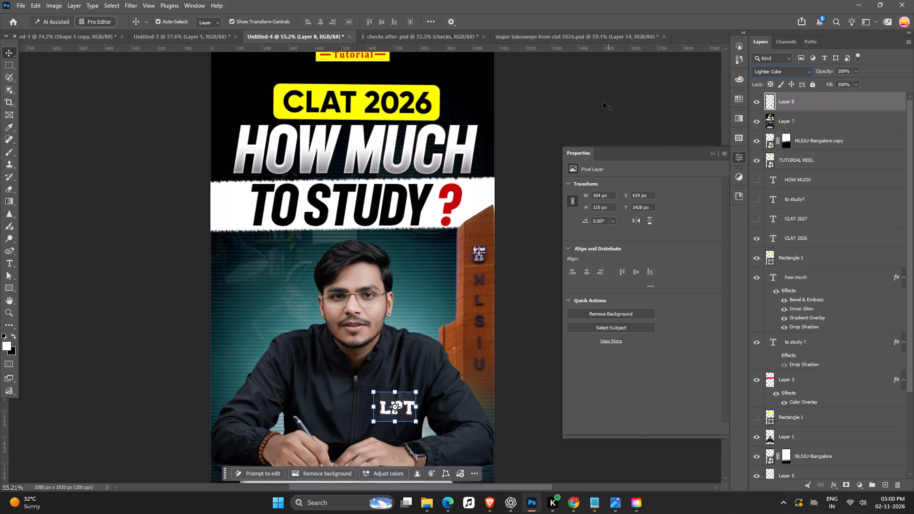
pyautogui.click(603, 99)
# Set the LPT logo layer's blend mode to Pin Light.
pyautogui.click(397, 405)
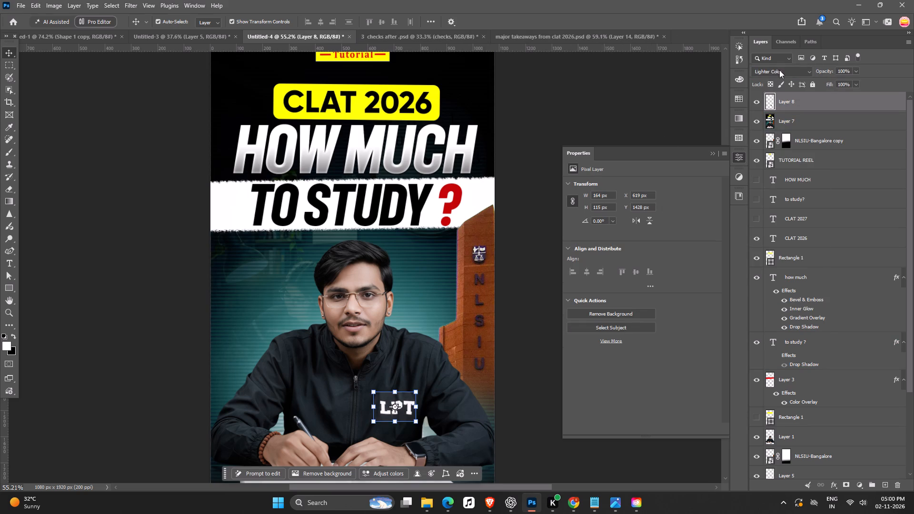
pyautogui.click(779, 70)
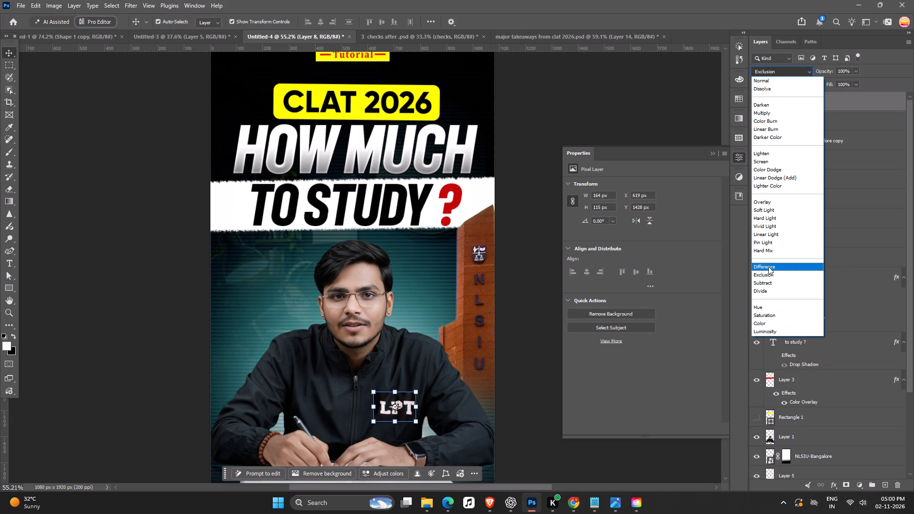
pyautogui.click(767, 243)
pyautogui.click(586, 98)
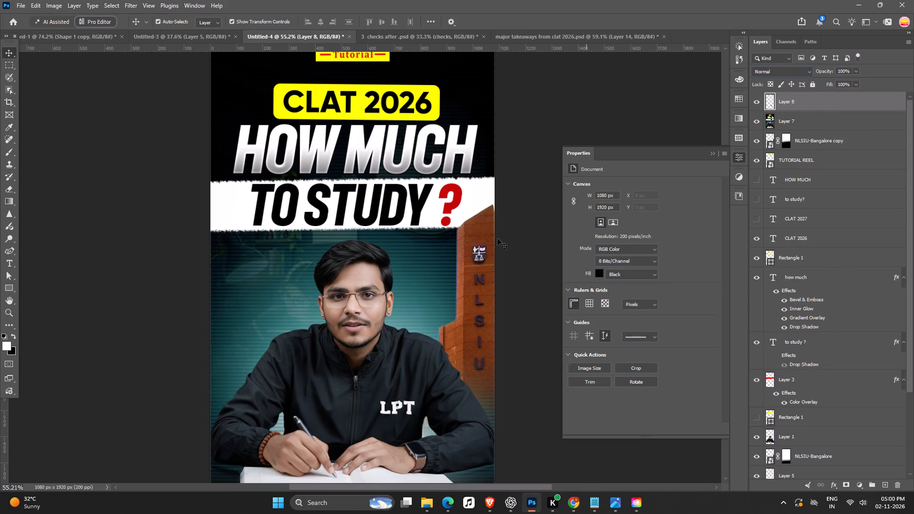
# Stamp all visible layers into a new layer above the LPT logo layer and copy the merged full canvas.
pyautogui.keyDown('ctrl'); pyautogui.scroll(4, 379, 395); pyautogui.keyUp('ctrl')
pyautogui.keyDown('ctrl'); pyautogui.scroll(-8, 459, 377); pyautogui.keyUp('ctrl')
pyautogui.press('space')
pyautogui.press('space')
pyautogui.press('space')
pyautogui.press('space')
pyautogui.press('space')
pyautogui.press('space')
pyautogui.press('space')
pyautogui.press('space')
pyautogui.press('space')
pyautogui.press('space')
pyautogui.press('space')
pyautogui.press('space')
pyautogui.press('space')
pyautogui.press('space')
pyautogui.moveTo(466, 405); pyautogui.dragTo(386, 382)
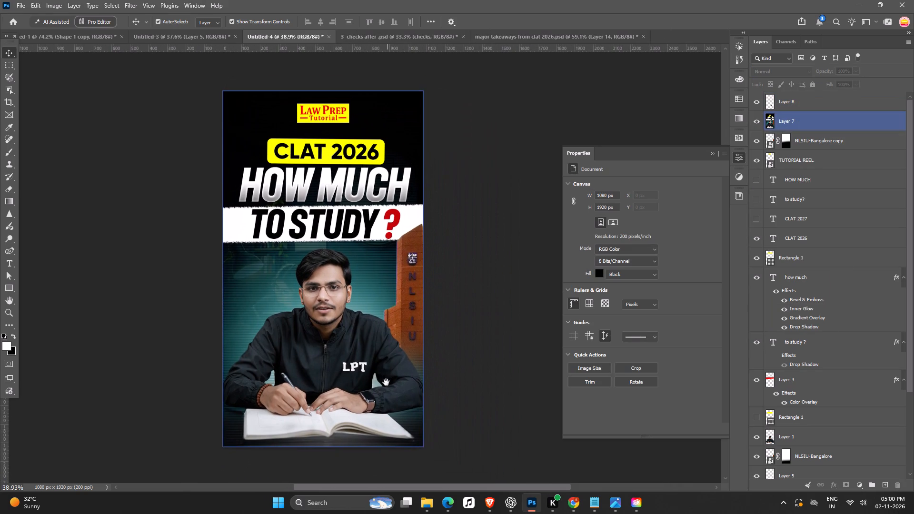
pyautogui.moveTo(386, 382); pyautogui.dragTo(386, 383)
pyautogui.click(831, 109)
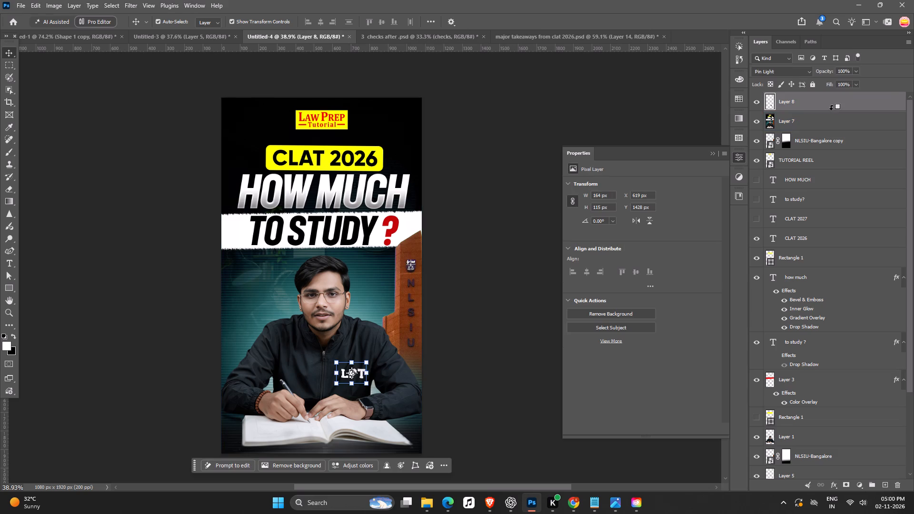
pyautogui.hotkey('ctrl', 'alt', 'shift', 'e')
pyautogui.hotkey('ctrl', 'a')
pyautogui.hotkey('ctrl', 'shift', 'c')
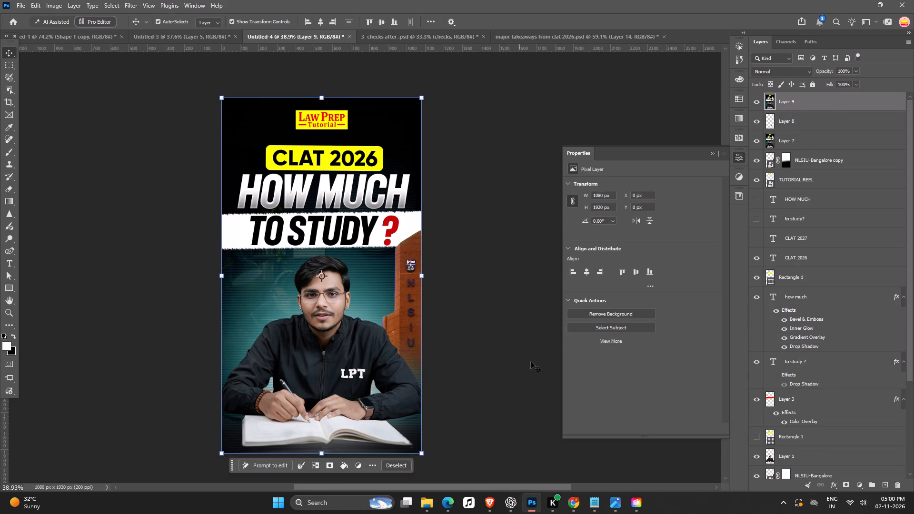
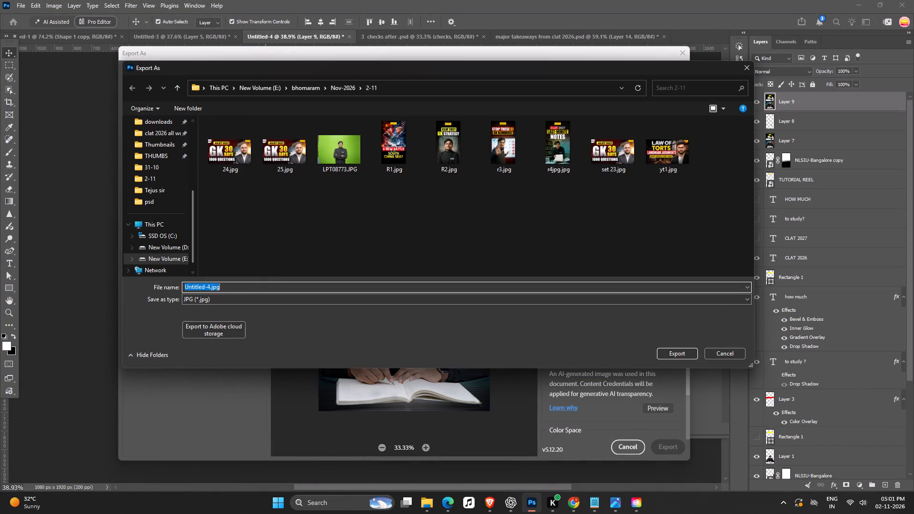
# Rename the JPG being exported to the 2-11 folder, replacing "Untitled" in its file name with "R".
pyautogui.click(206, 288)
pyautogui.moveTo(205, 286); pyautogui.dragTo(145, 295)
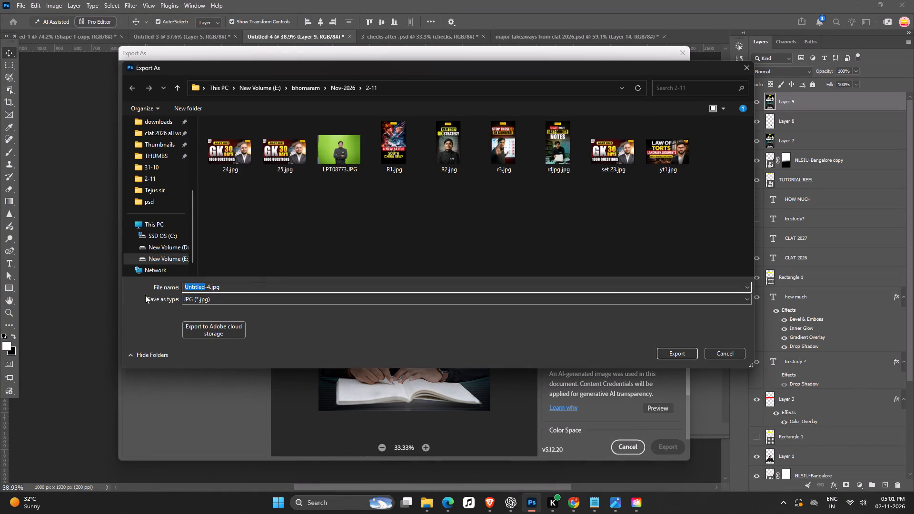
pyautogui.press('BackSpace')
pyautogui.hotkey('shift', 'r')
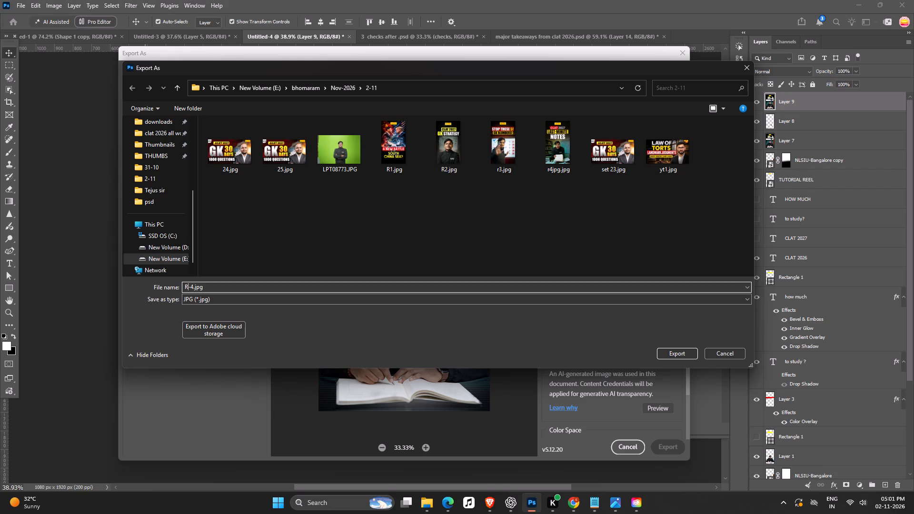
pyautogui.press('Right')
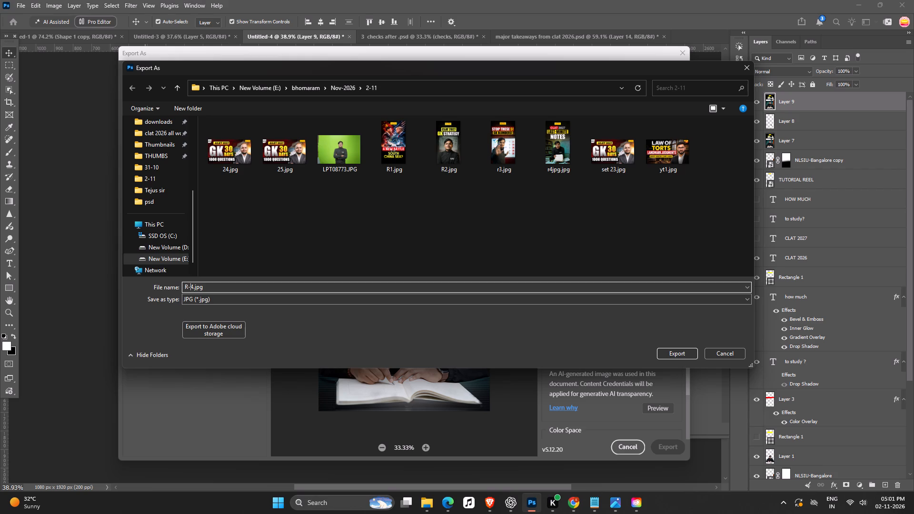